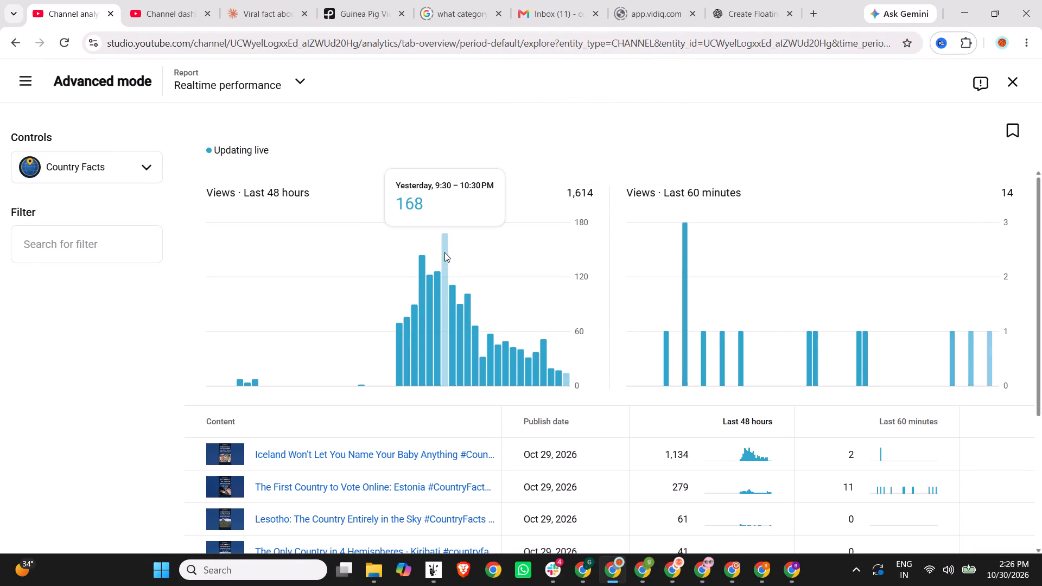
Review the views per video in the Country Facts realtime performance report, and close the report.
scroll(842, 444, down, 9)
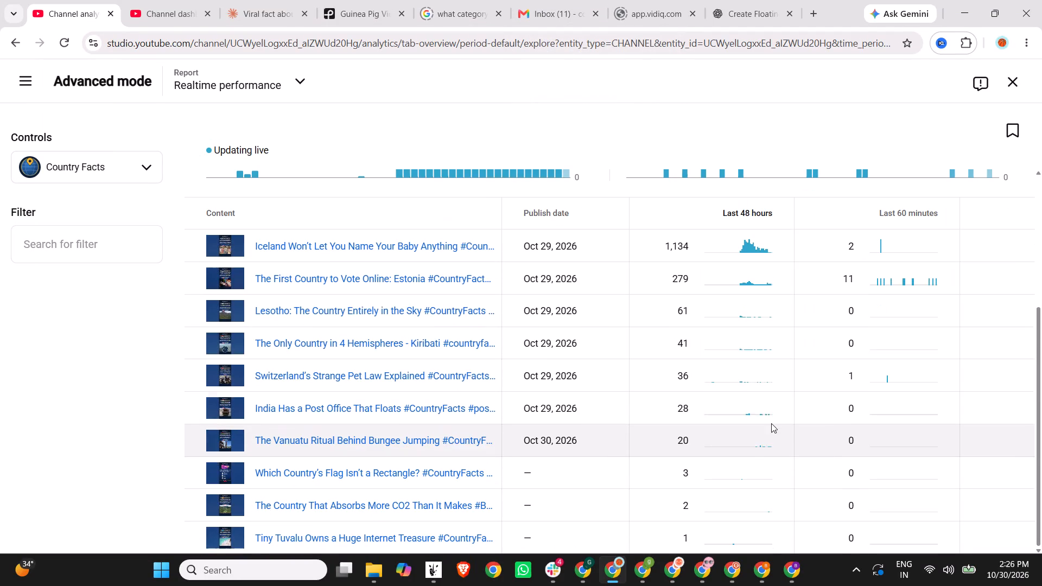
scroll(546, 371, down, 14)
scroll(547, 375, down, 10)
scroll(612, 378, up, 10)
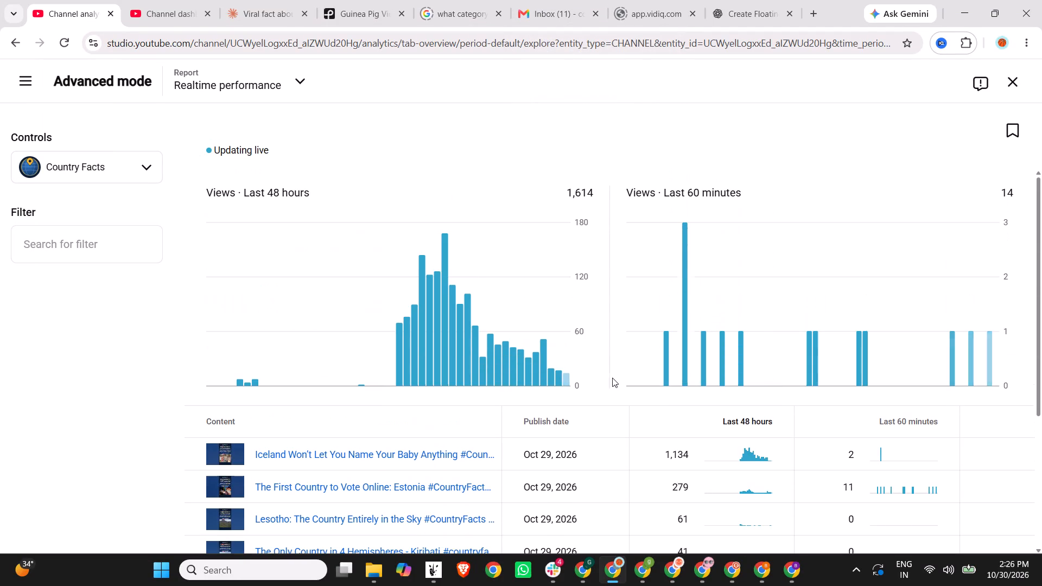
scroll(612, 378, up, 8)
click(1016, 83)
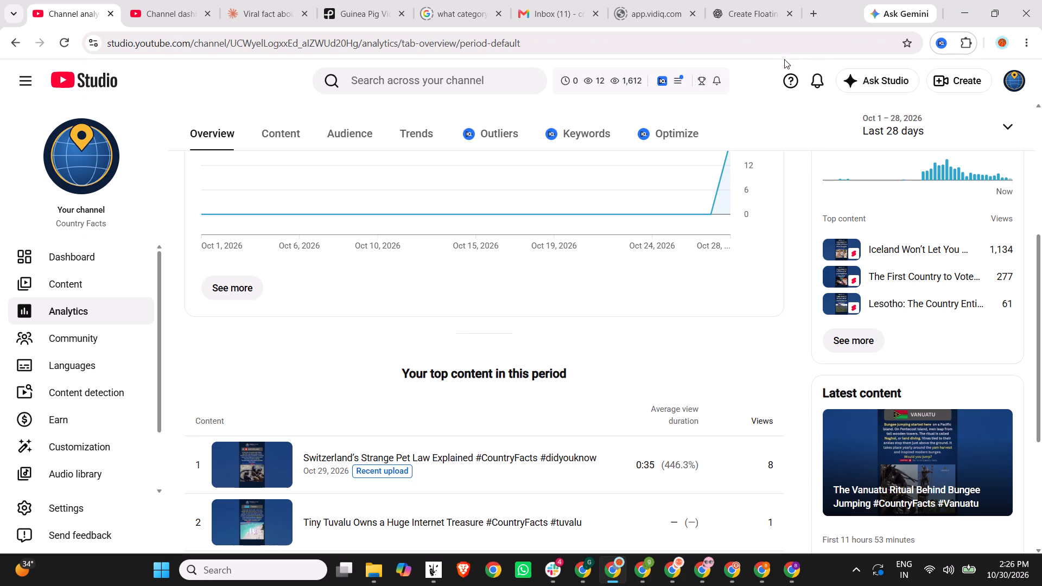
Switch to the other Chrome window showing the Google Images results for the Sweden flag.
click(582, 566)
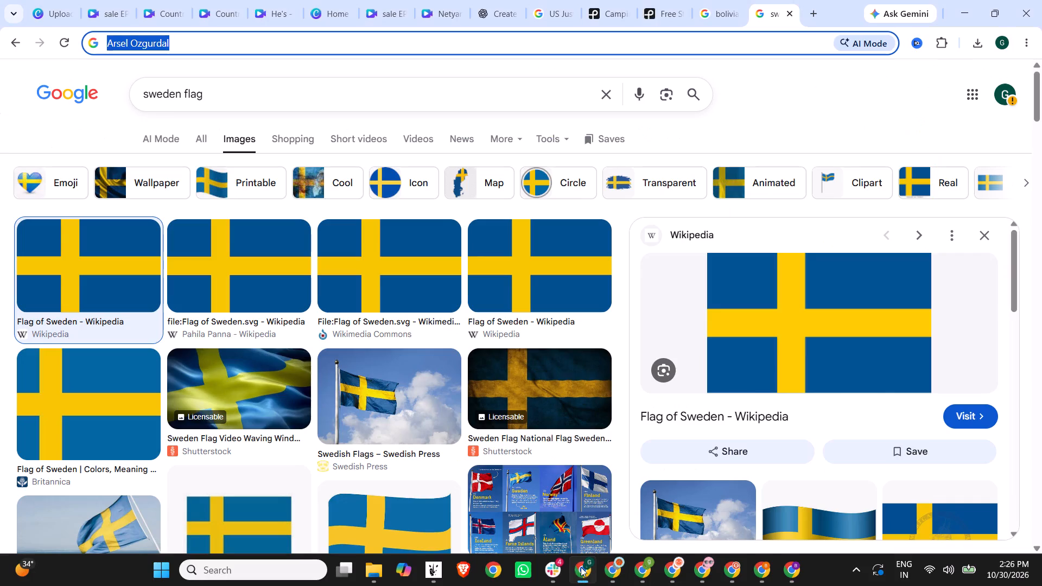
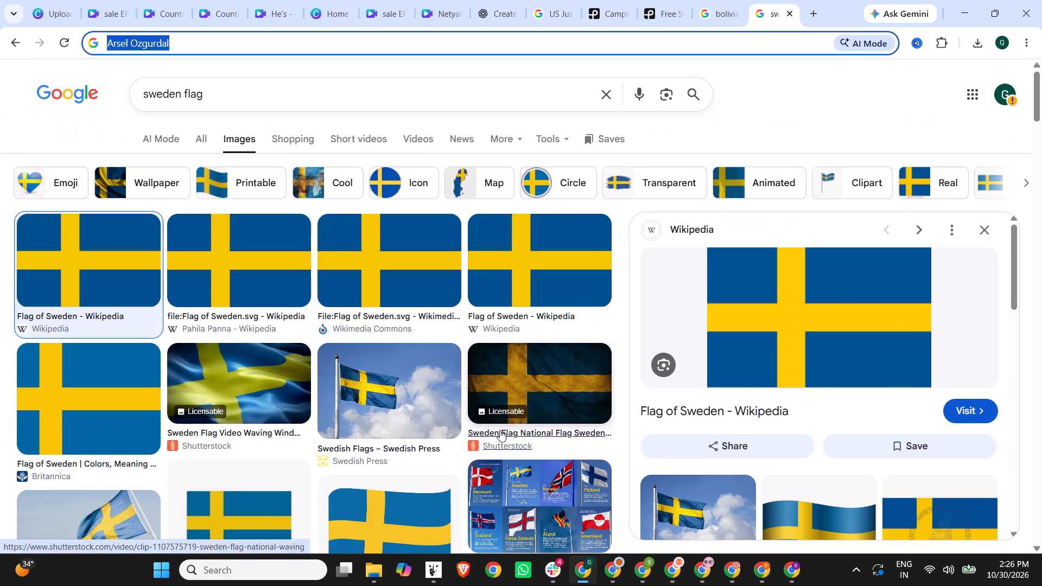
Close the browser tab with the Google Images results for the Sweden flag.
scroll(500, 430, up, 8)
click(786, 16)
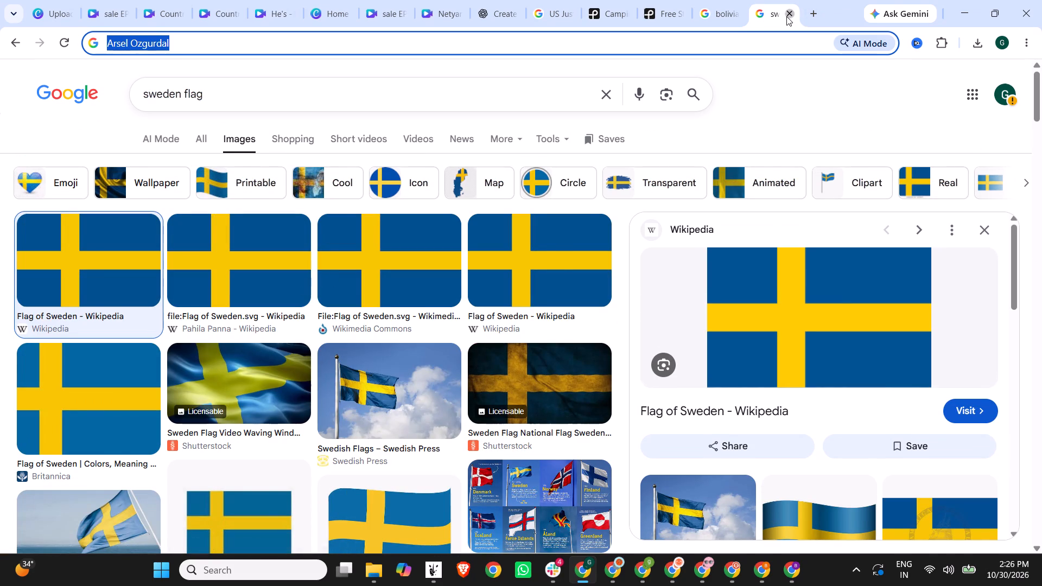
Switch to the Canva tab with the Country Facts video design about legally camping on someone else's land.
click(247, 0)
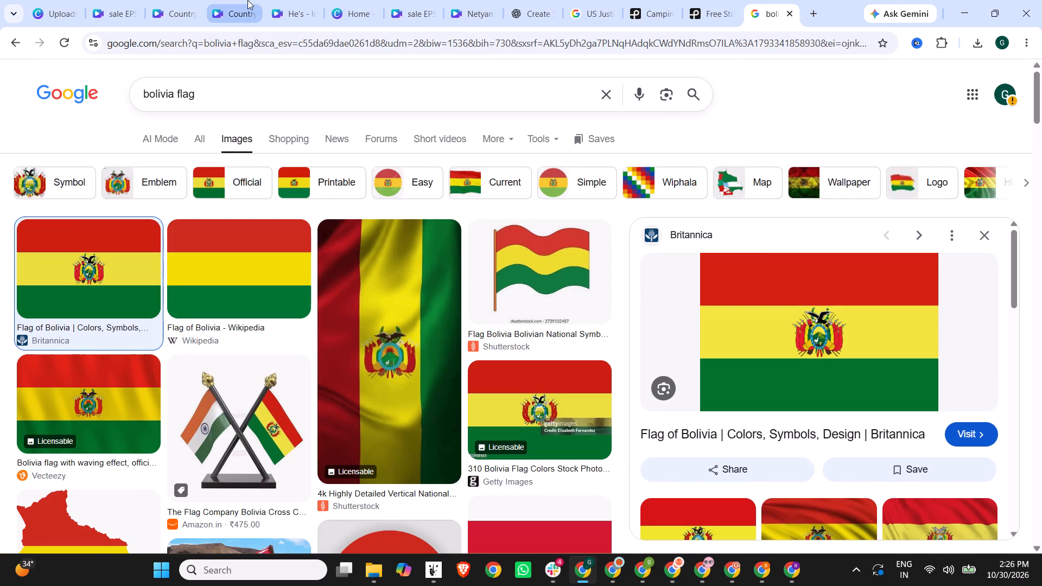
click(169, 0)
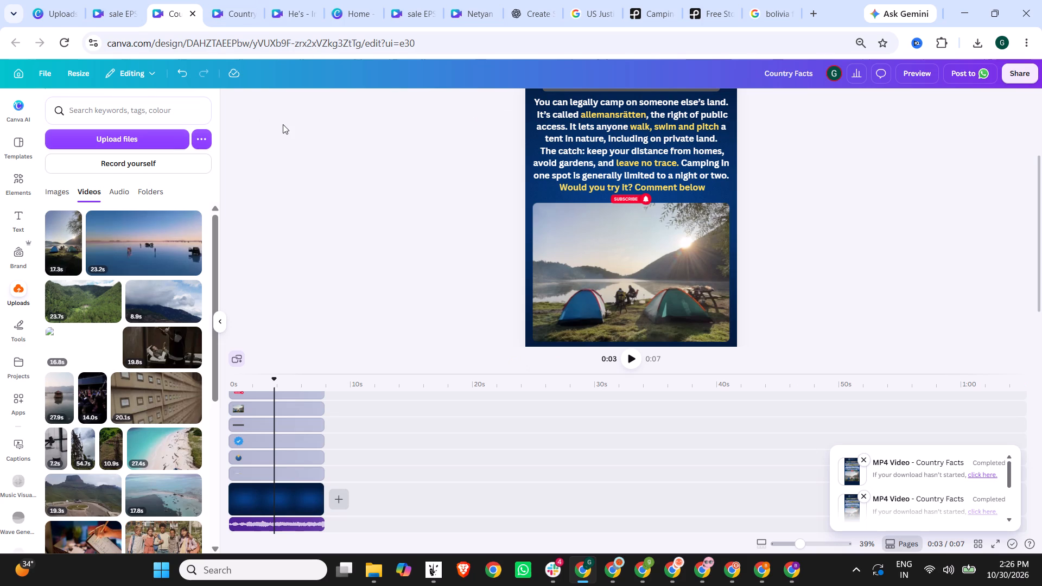
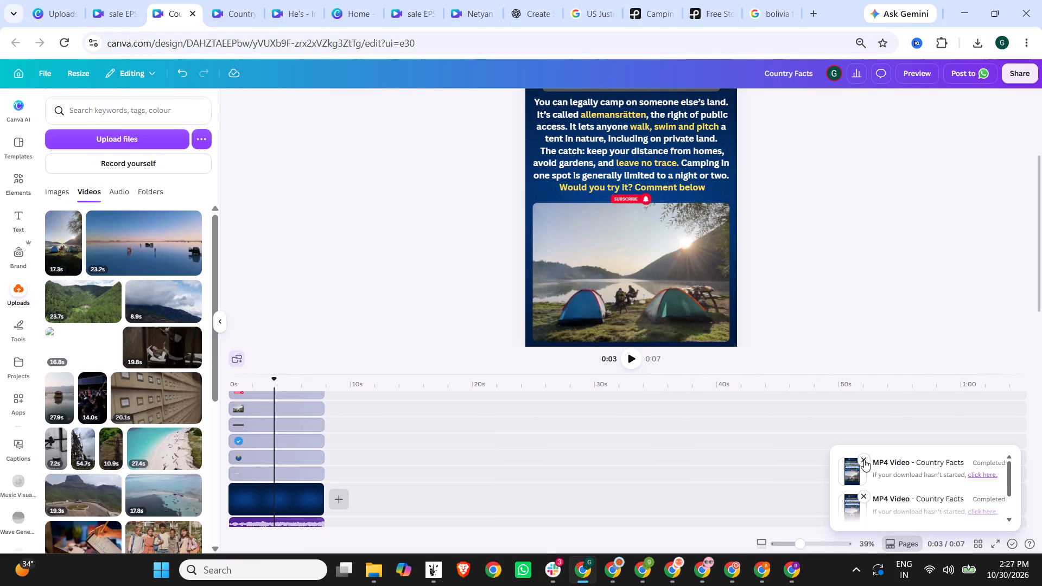
Dismiss a completed MP4 download notice for the Country Facts video.
click(865, 498)
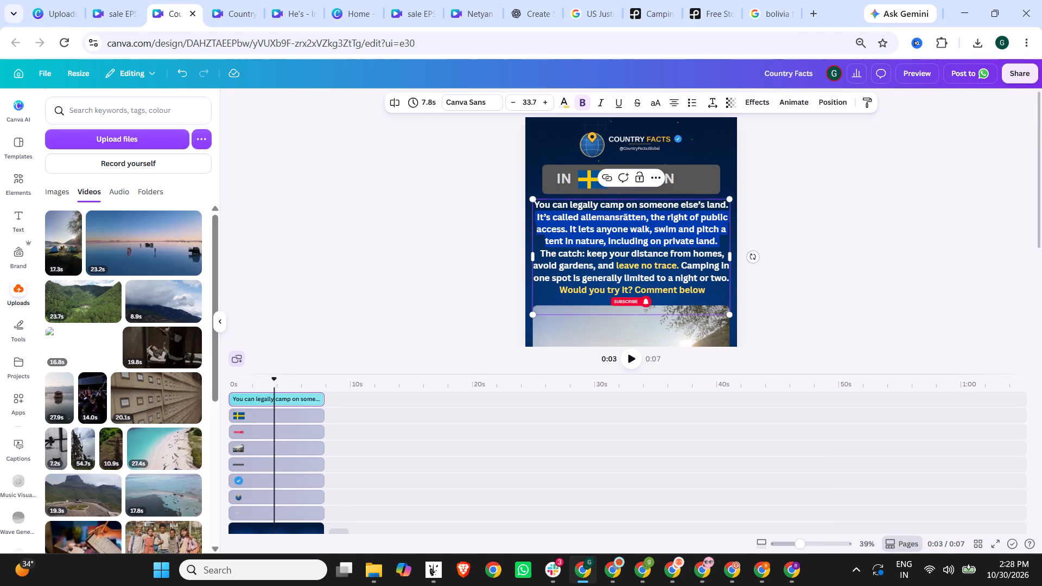
key(ctrl+a)
click(706, 284)
drag(727, 277, 695, 269)
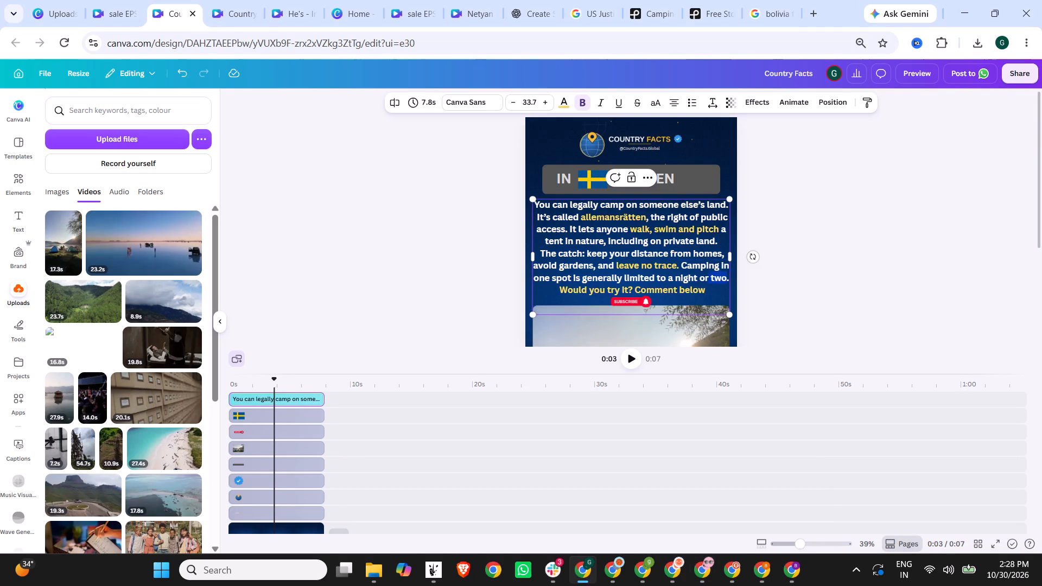
drag(695, 269, 531, 209)
key(ctrl+v)
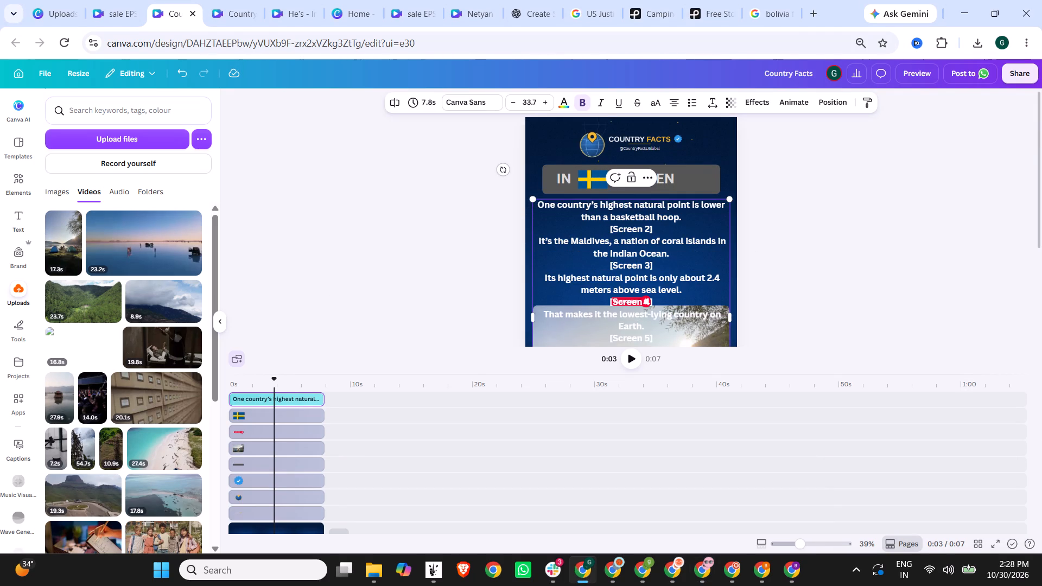
Remove the [Screen 2] label and its empty line from the pasted Maldives text.
drag(685, 232, 593, 231)
key(BackSpace)
key(BackSpace)
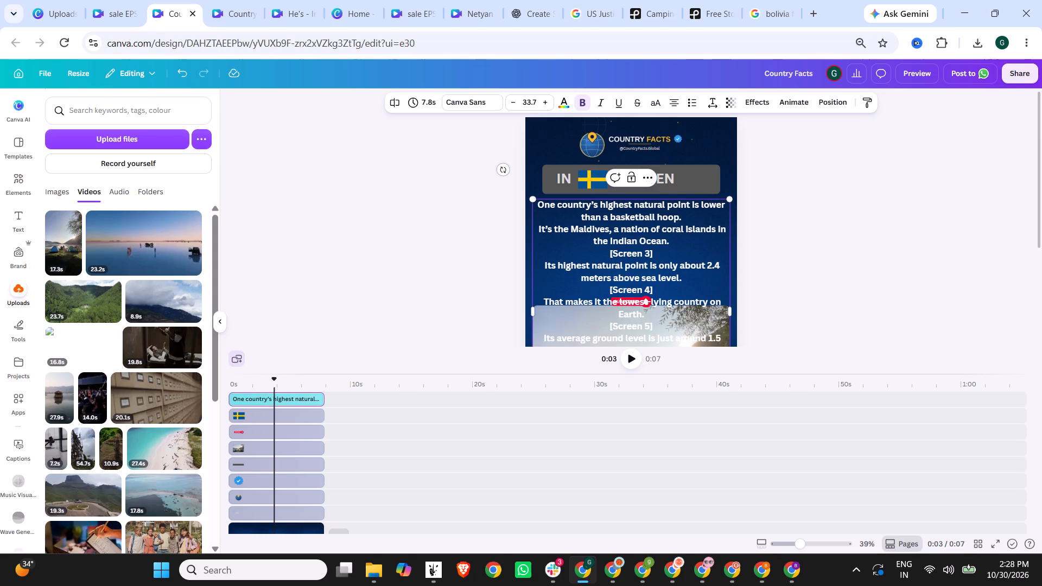
Change the script's opening words from "One country's" to "Country's".
drag(558, 203, 538, 204)
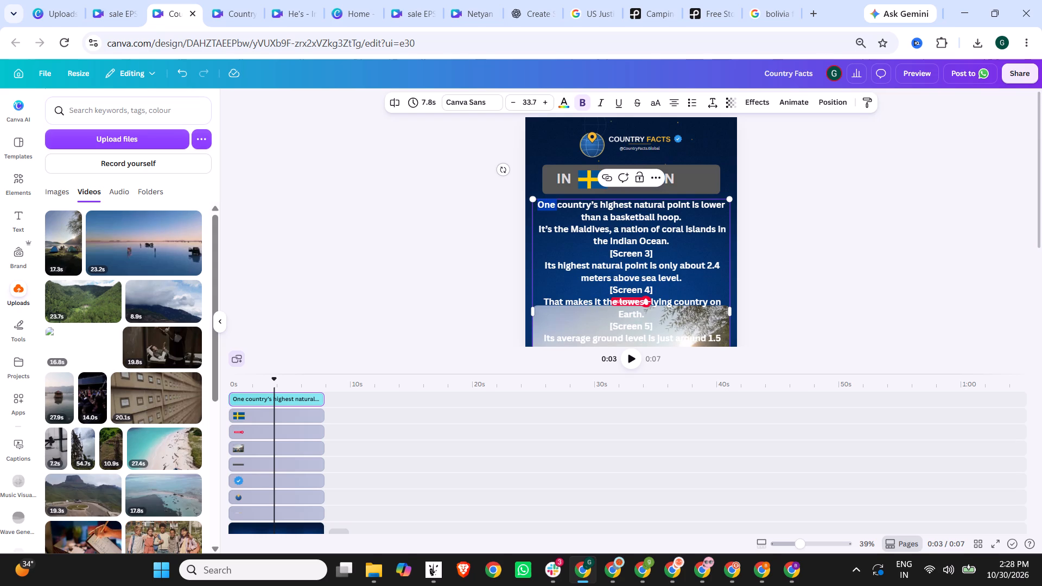
key(Delete)
key(Delete)
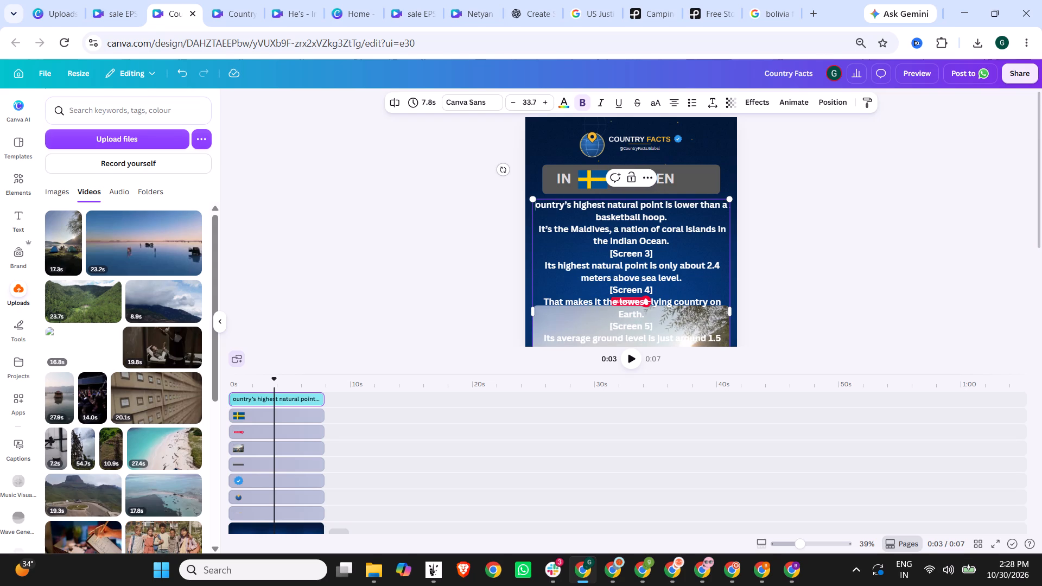
key(shift+c)
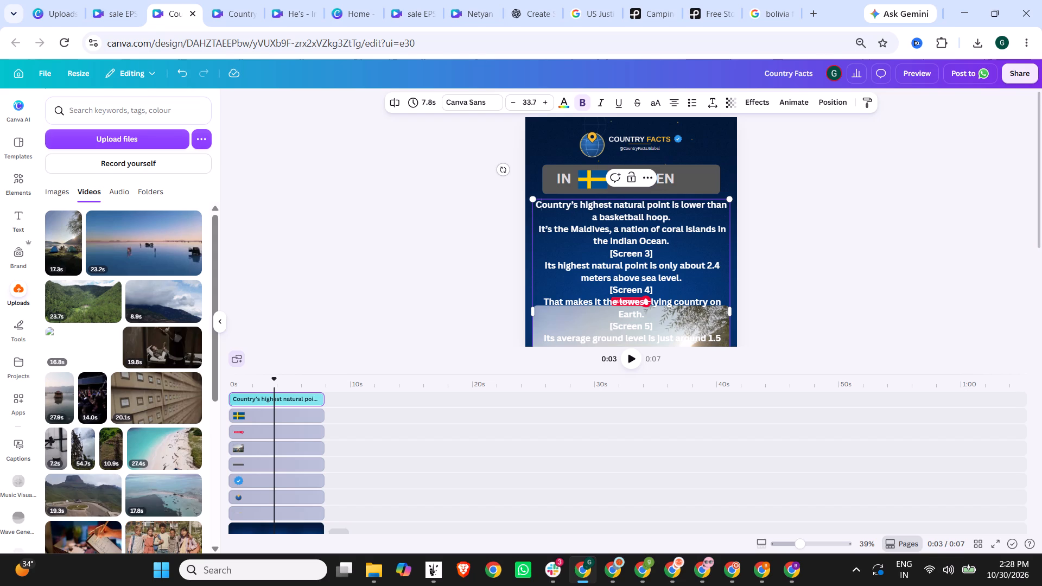
Remove the [Screen 3] and [Screen 4] labels and join the sentences through "lowest-lying country on Earth" into one continuous paragraph.
click(695, 214)
key(Delete)
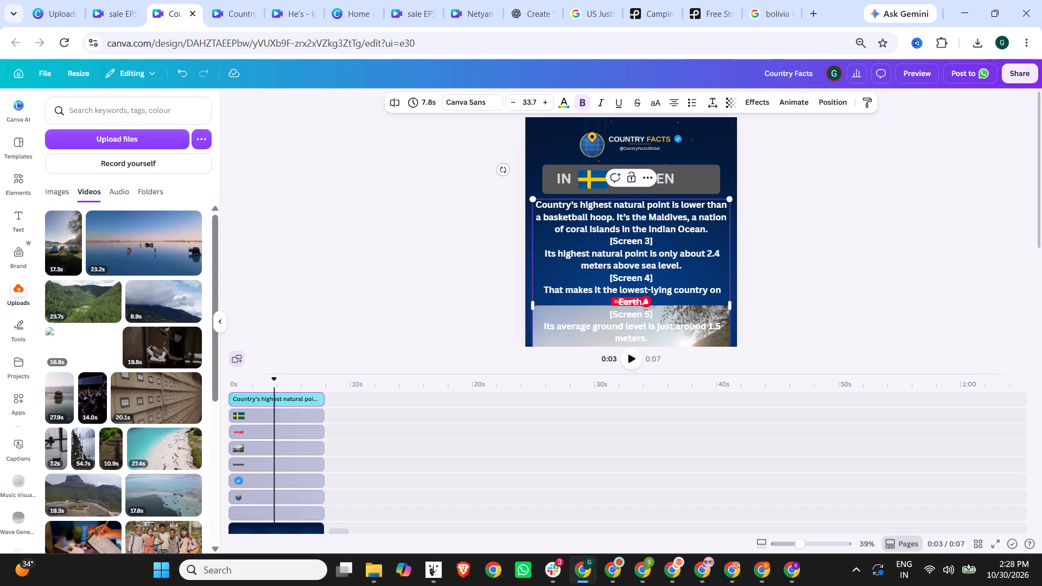
drag(684, 244, 606, 246)
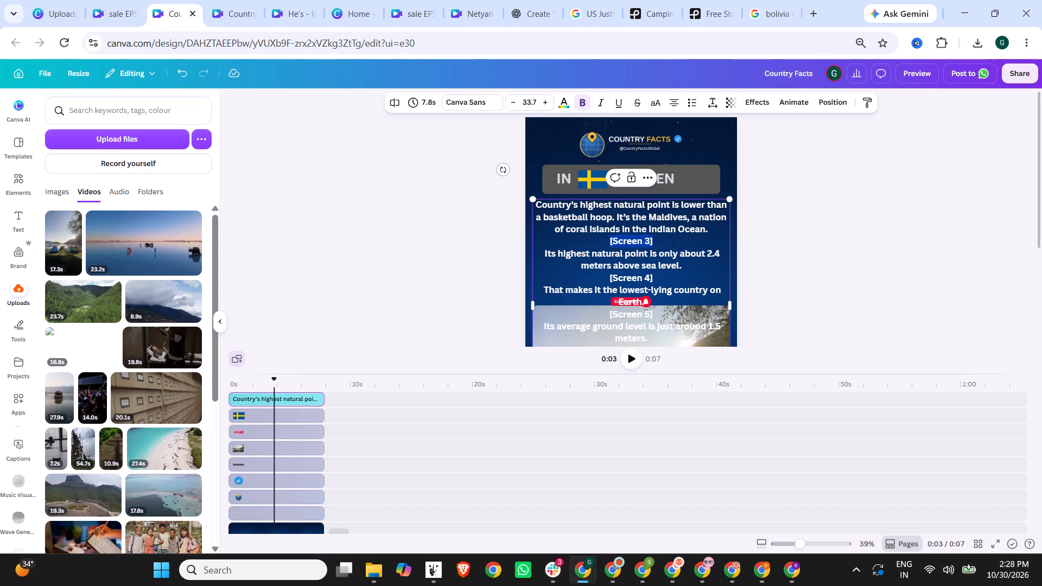
drag(606, 246, 605, 246)
key(BackSpace)
key(BackSpace)
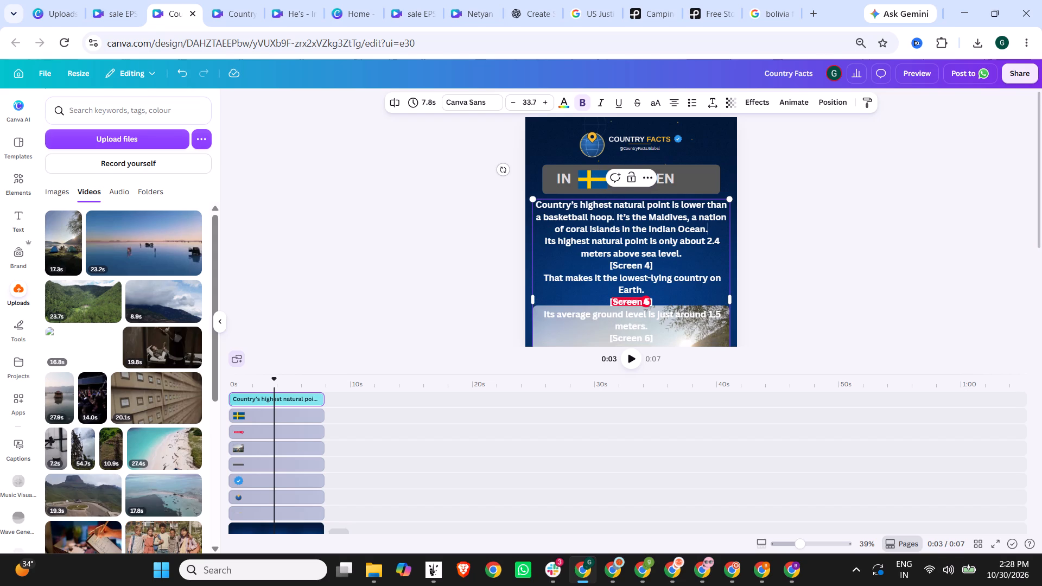
key(Delete)
drag(659, 267, 596, 264)
key(BackSpace)
key(BackSpace)
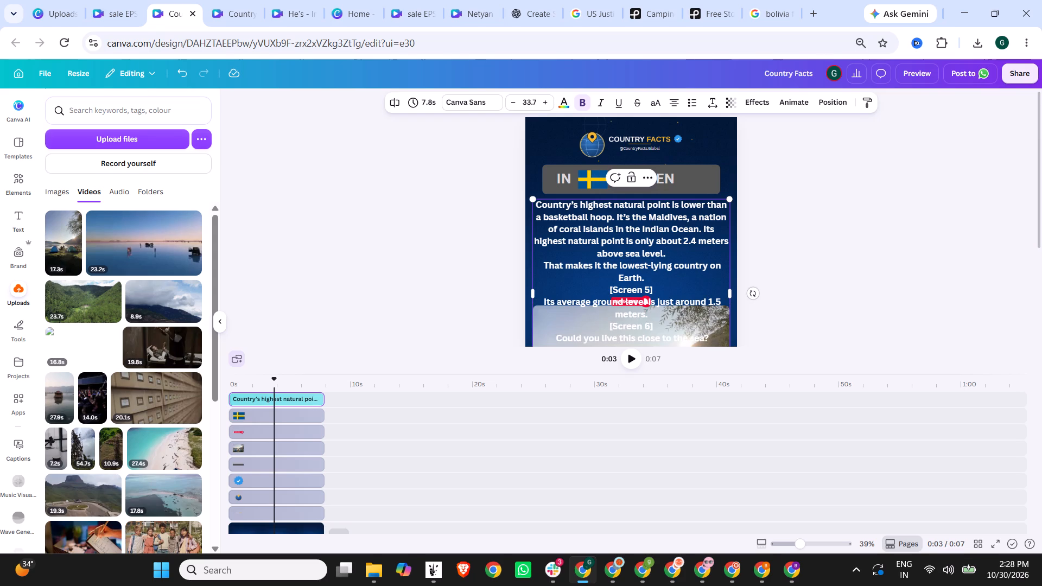
key(Delete)
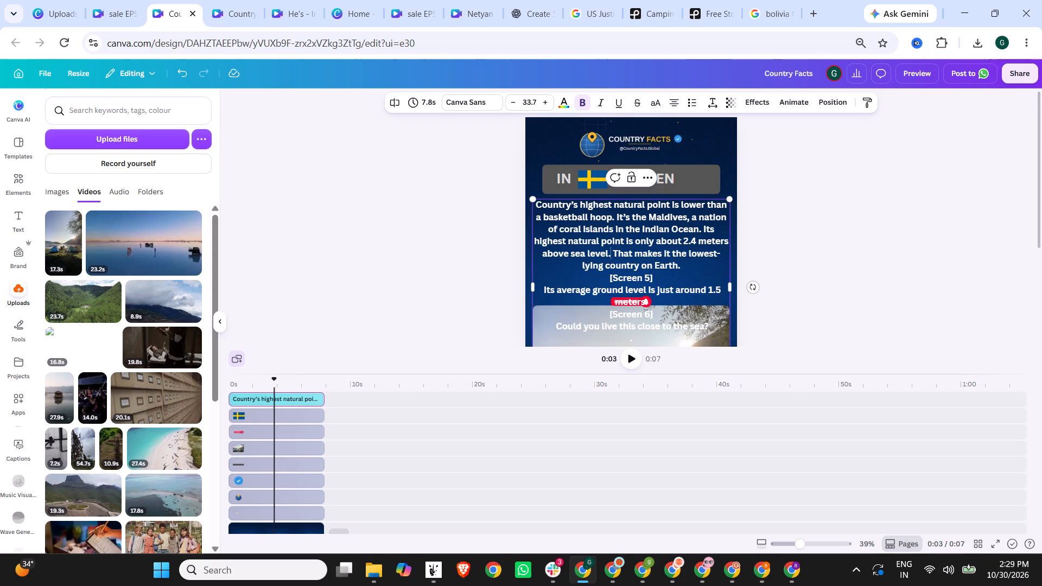
Remove the [Screen 5] and [Screen 6] labels, joining the average ground level sentence to the paragraph and keeping the closing question on its own line.
drag(679, 282, 586, 281)
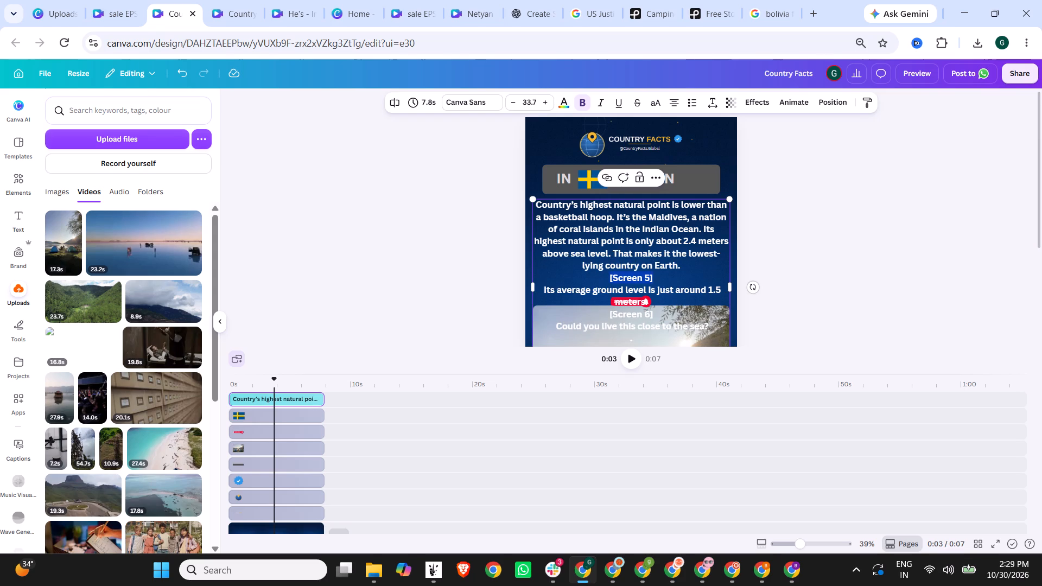
key(BackSpace)
key(BackSpace)
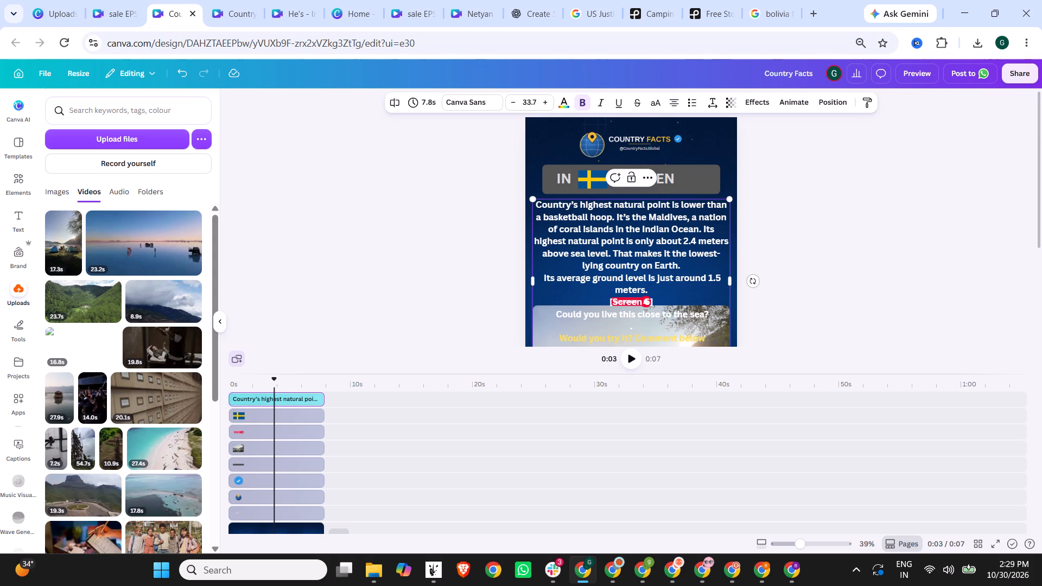
key(BackSpace)
key(period)
key(Delete)
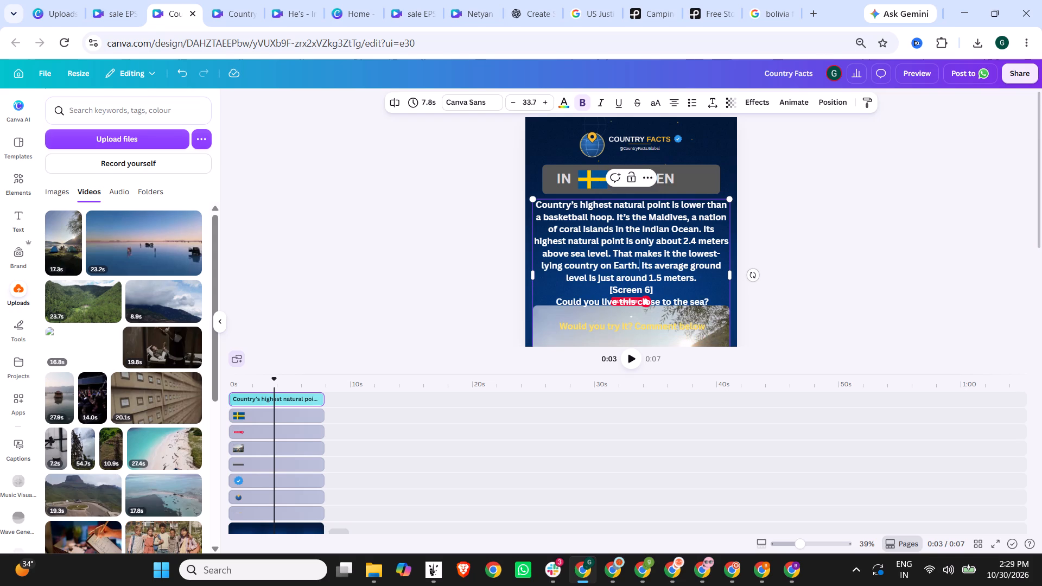
drag(655, 289, 601, 289)
key(BackSpace)
key(Delete)
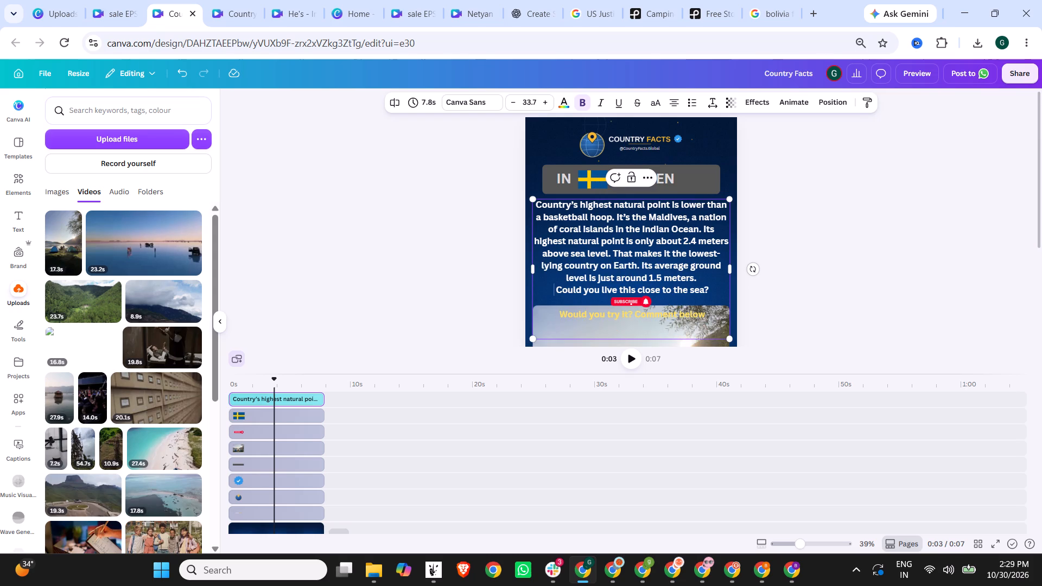
Delete the old yellow closing line "Would you try it? Comment below" from the text box.
drag(710, 317, 557, 313)
key(BackSpace)
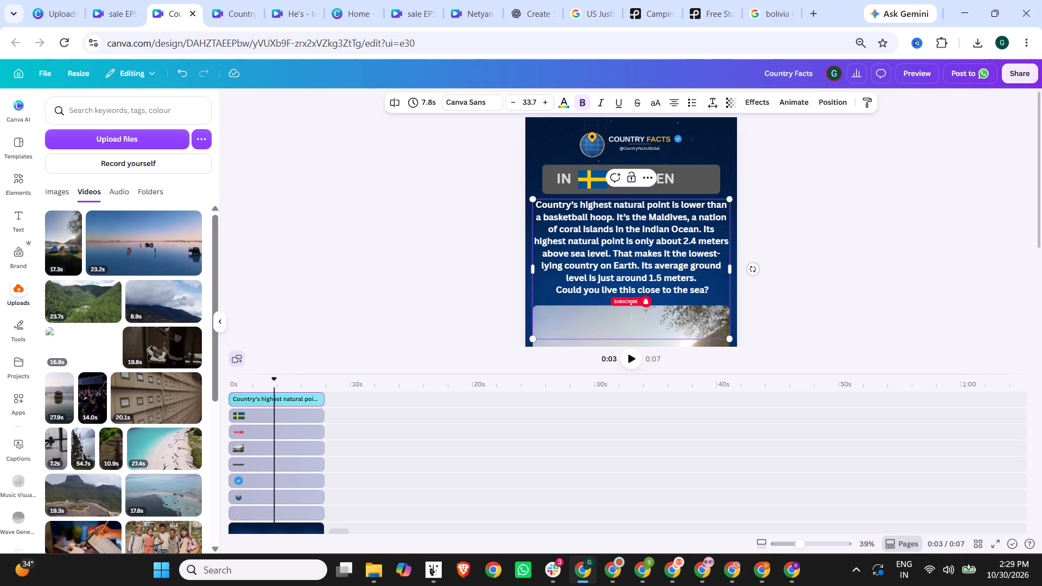
Colour the closing question "Could you live this close to the sea?" light yellow.
drag(714, 289, 588, 286)
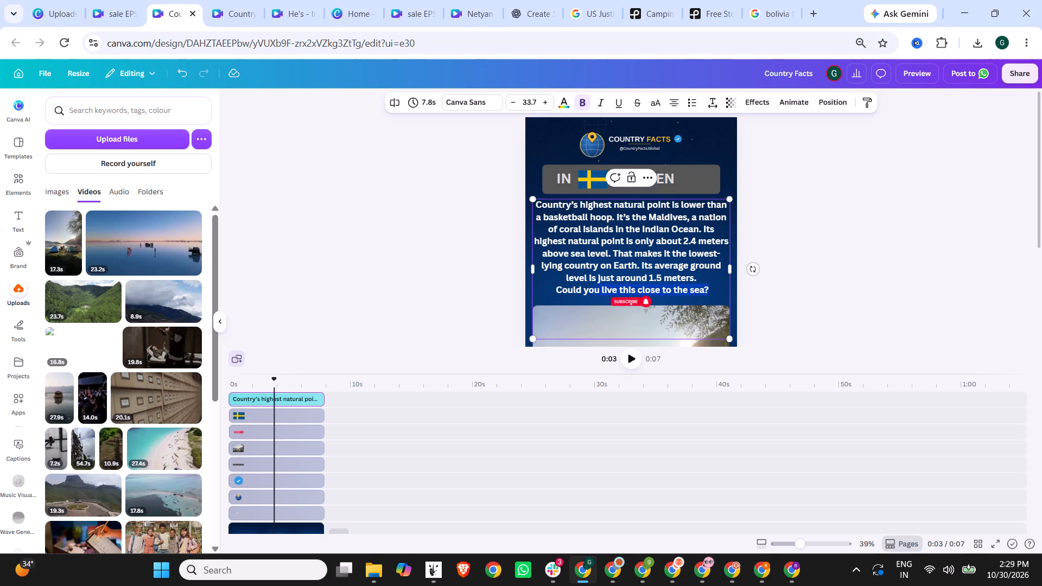
drag(588, 286, 555, 285)
click(570, 99)
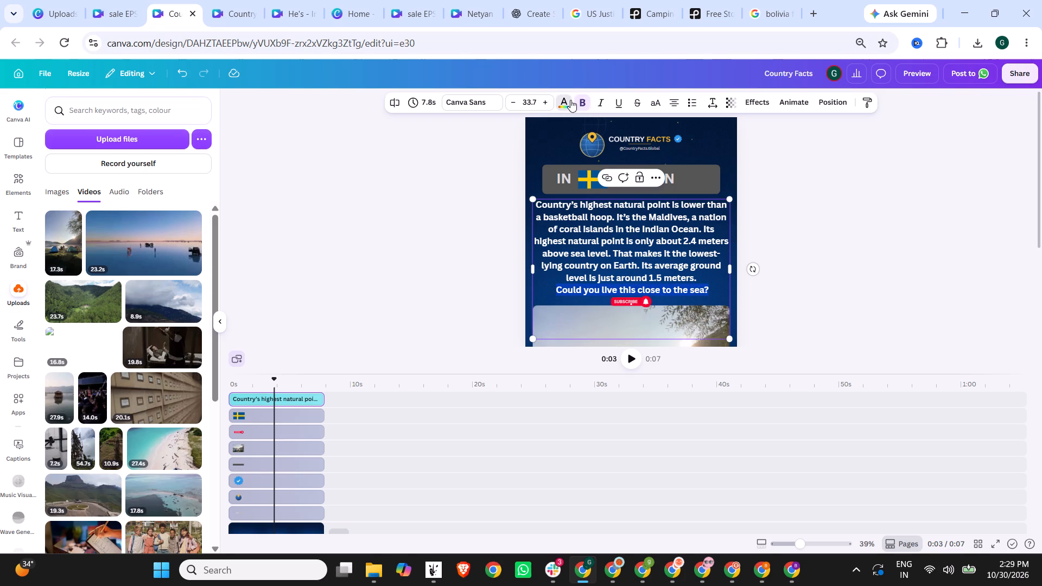
click(125, 490)
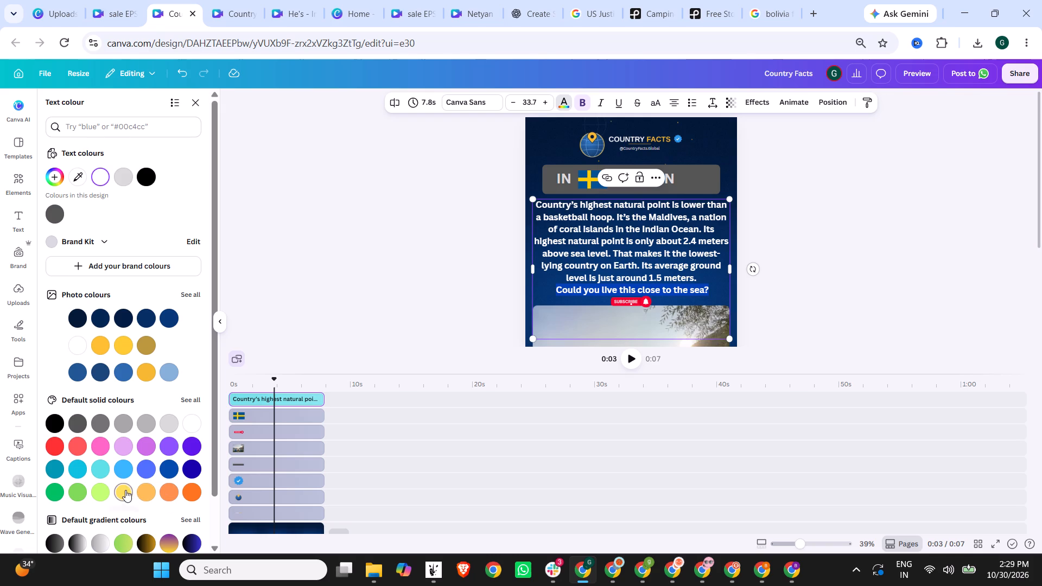
click(603, 241)
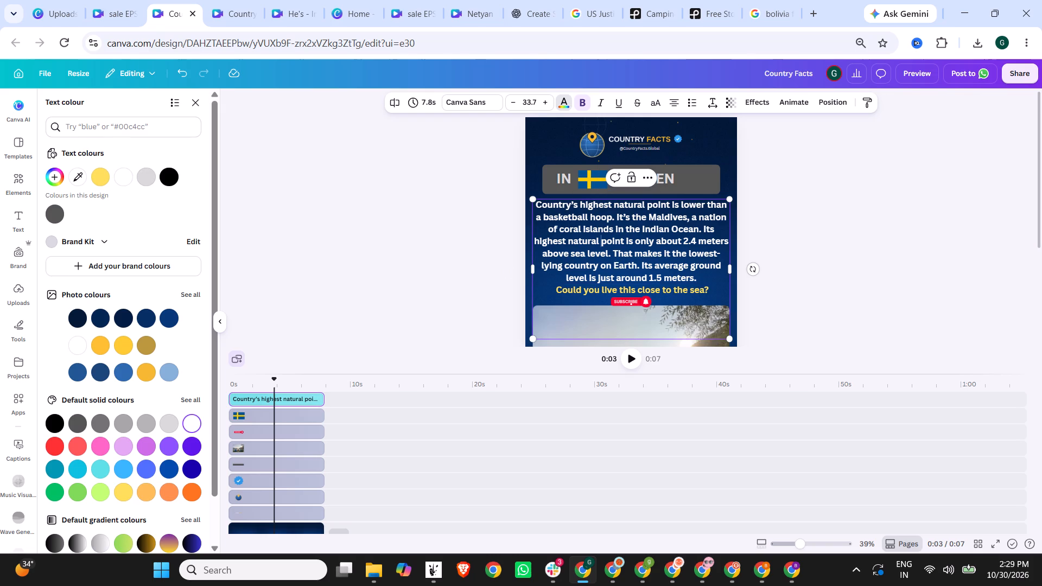
Highlight the words "basketball hoop" and "Maldives" in the script text with the same yellow.
drag(544, 218, 611, 214)
click(106, 175)
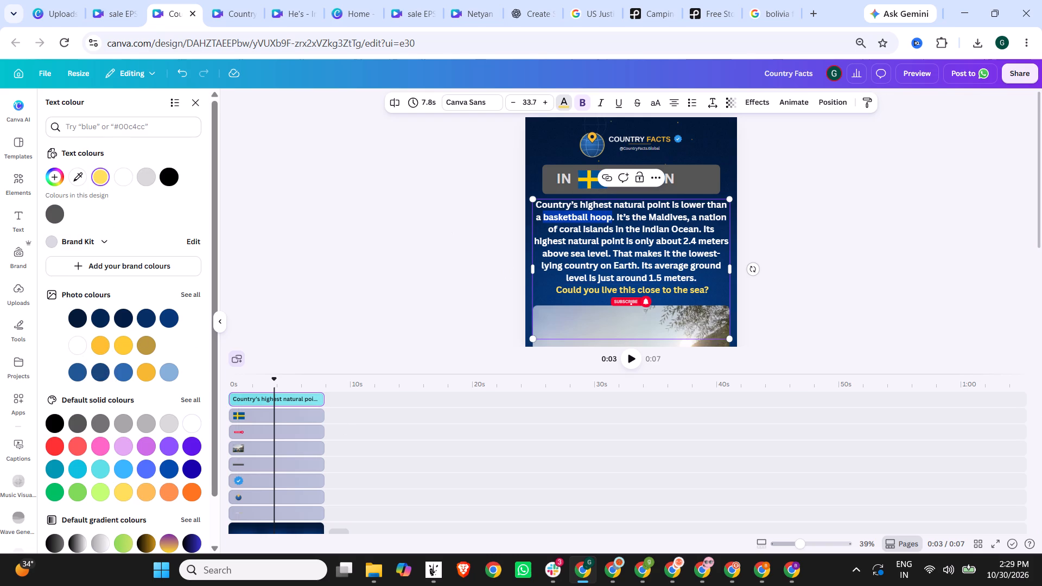
drag(648, 216, 687, 216)
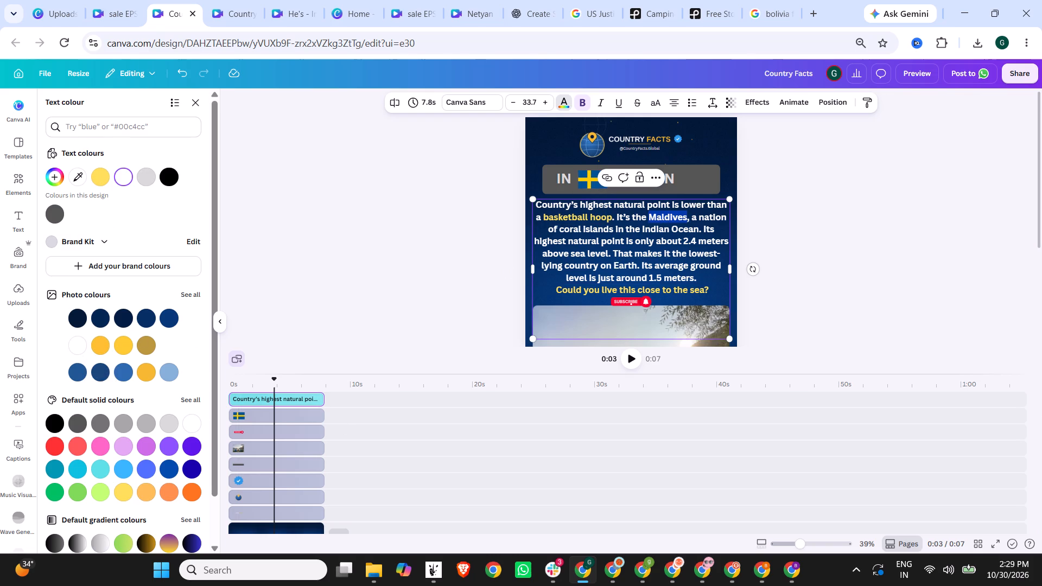
click(107, 177)
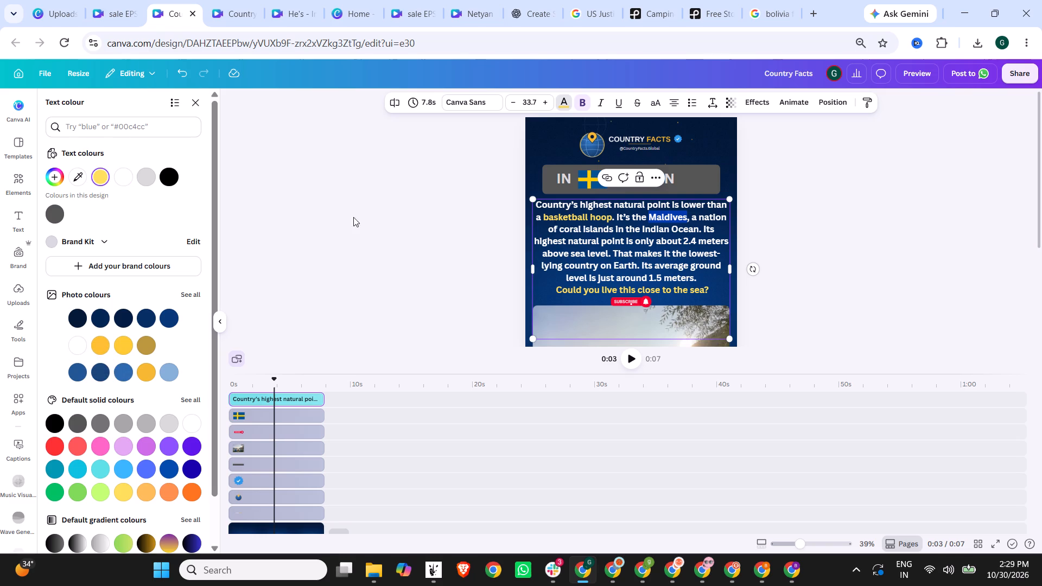
click(603, 228)
Colour the figures "2.4 meters" and "1.5 meters" in the script text the same yellow.
drag(682, 240, 714, 240)
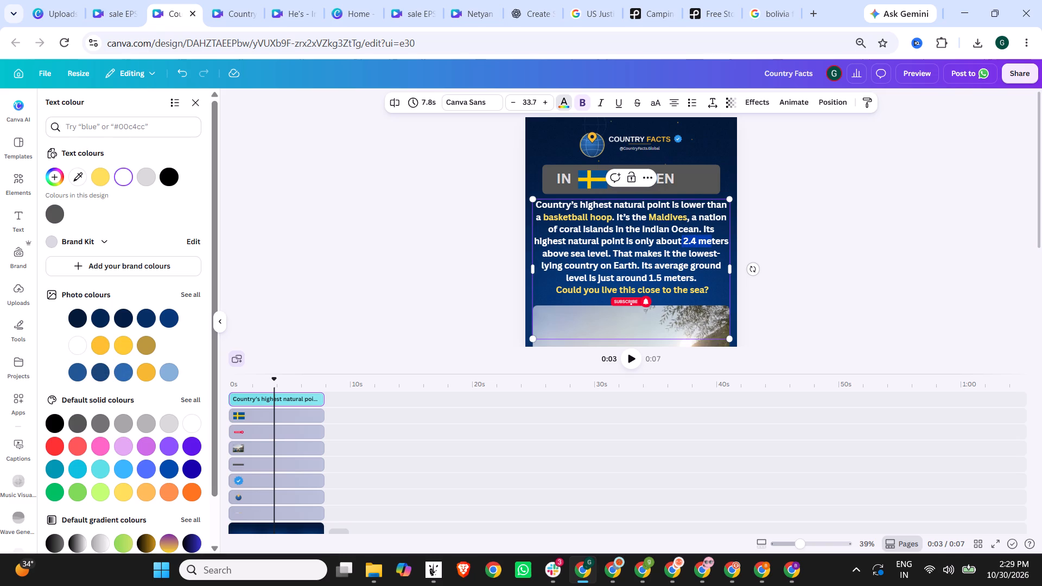
drag(714, 240, 728, 240)
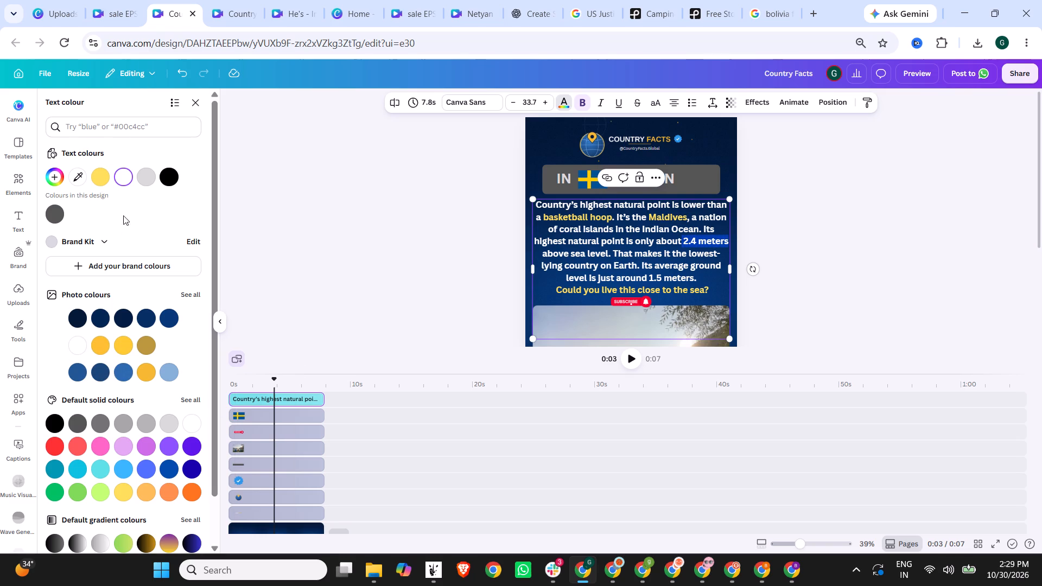
click(102, 179)
drag(693, 277, 651, 276)
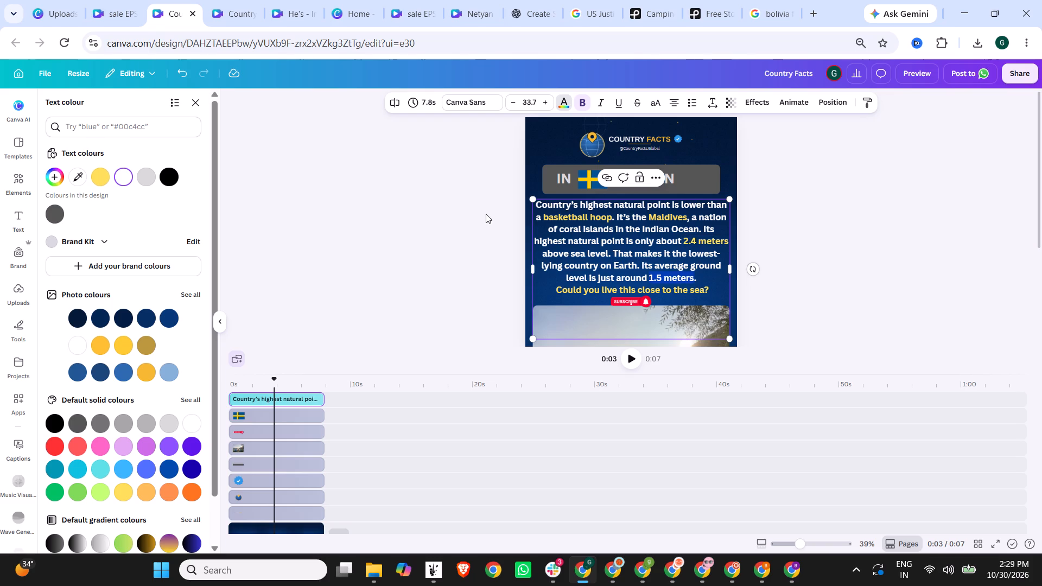
click(96, 171)
Break the line before "lowest-lying" and colour the phrase "lowest-lying country on Earth" the same yellow.
drag(542, 263, 636, 263)
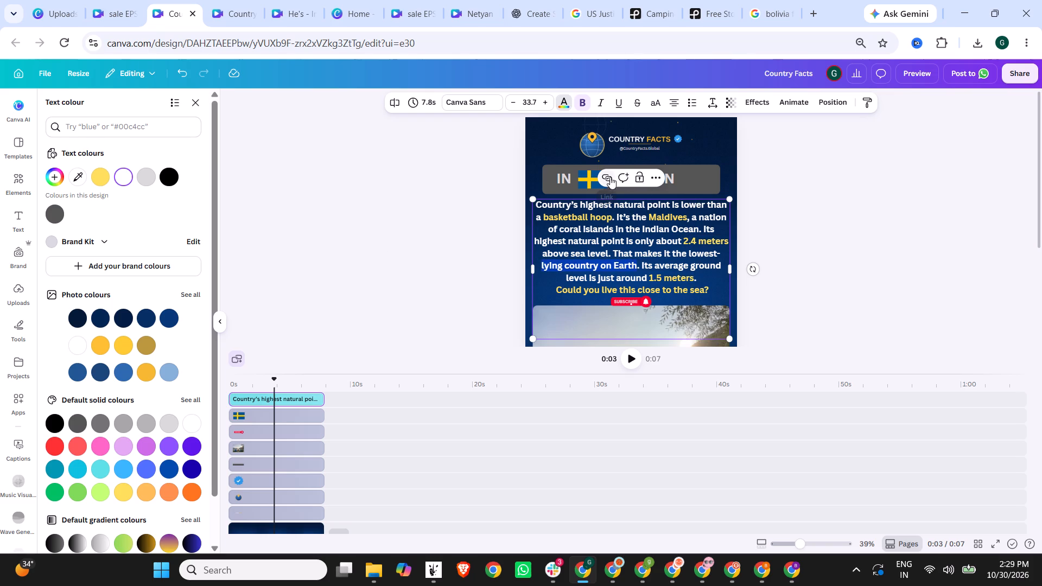
click(690, 253)
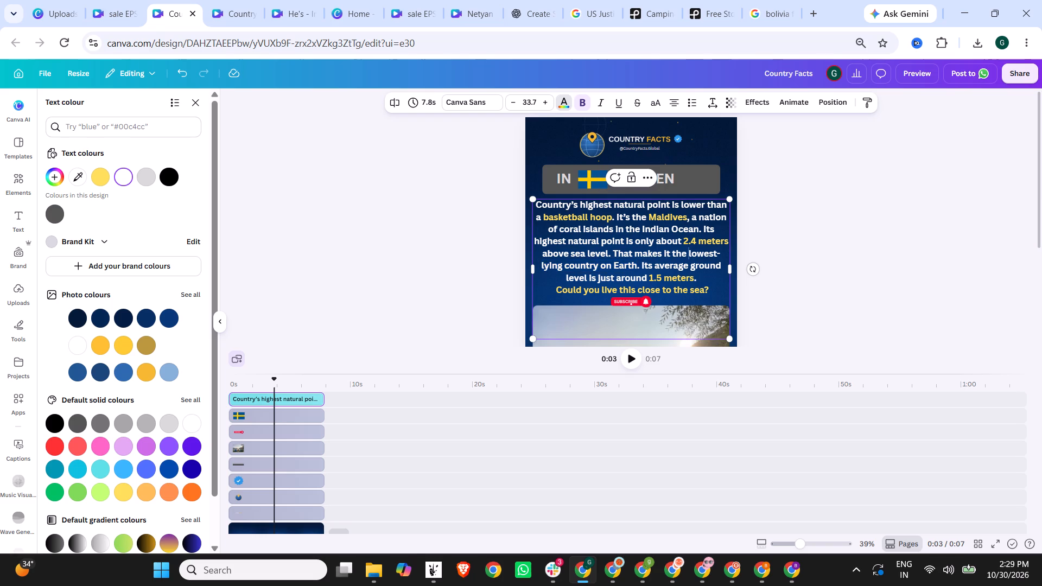
key(Return)
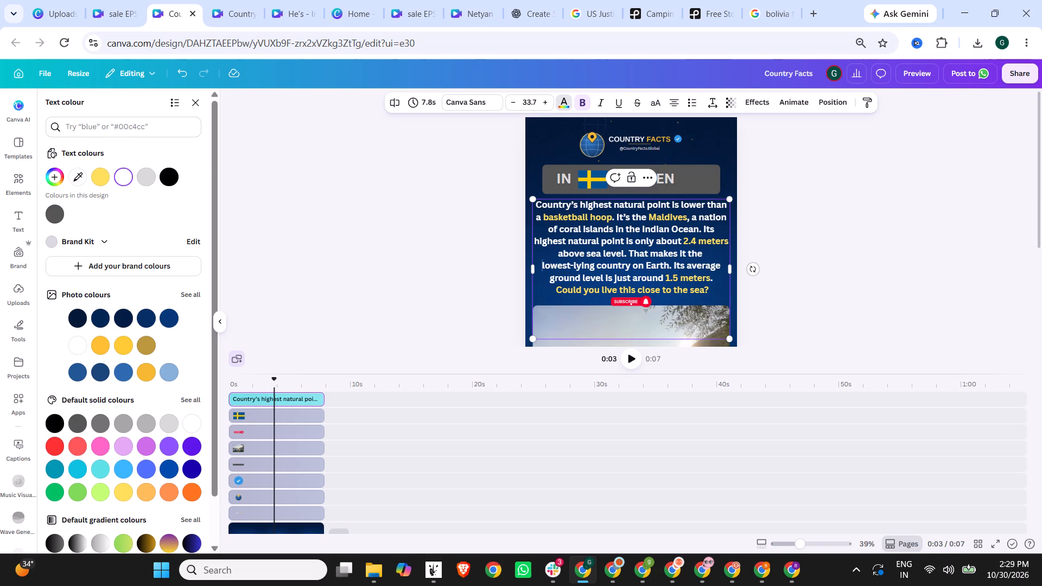
drag(632, 266, 540, 267)
click(540, 267)
drag(541, 266, 640, 263)
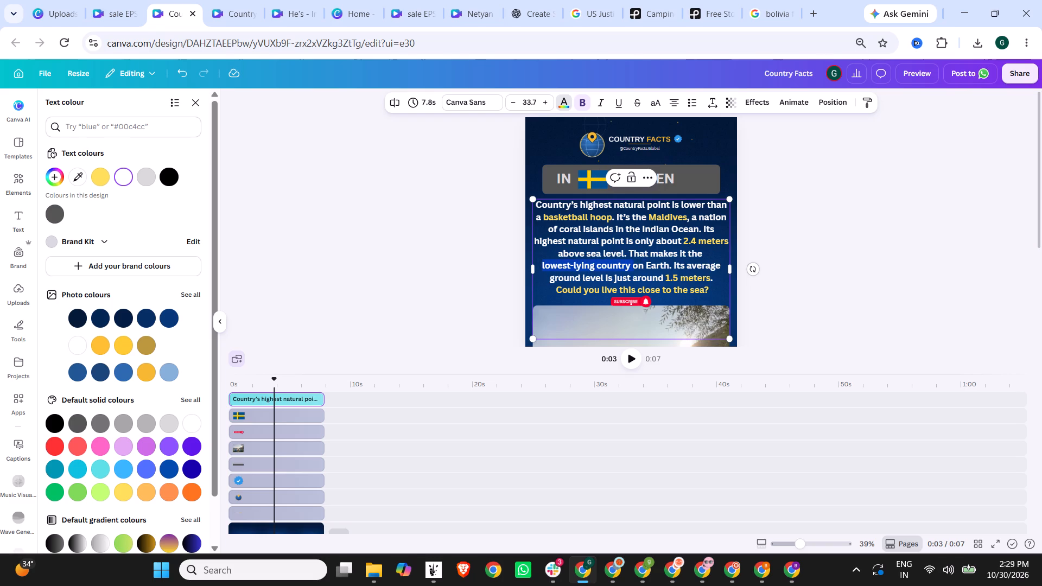
drag(640, 263, 666, 263)
click(106, 175)
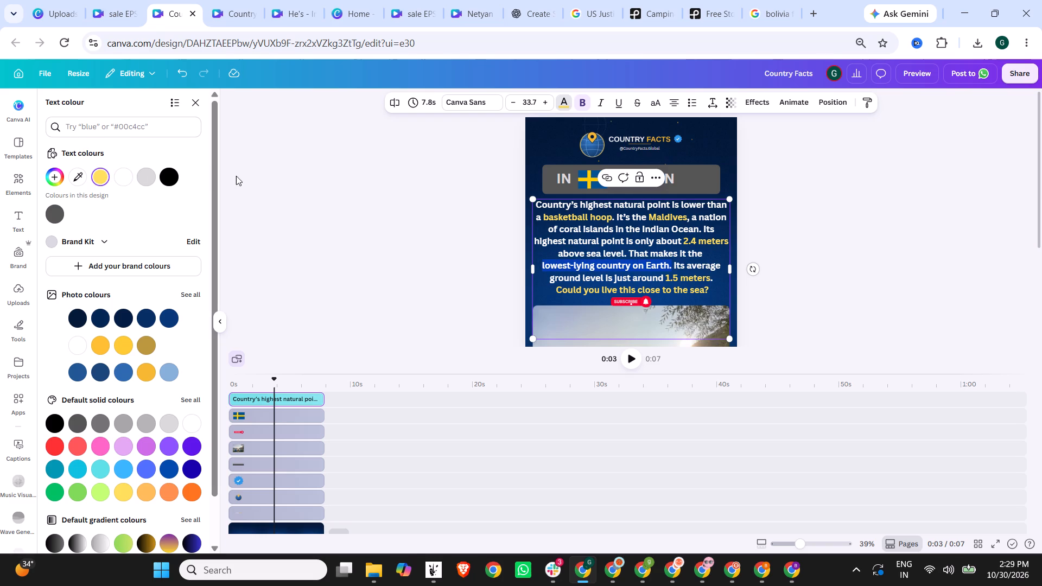
click(666, 279)
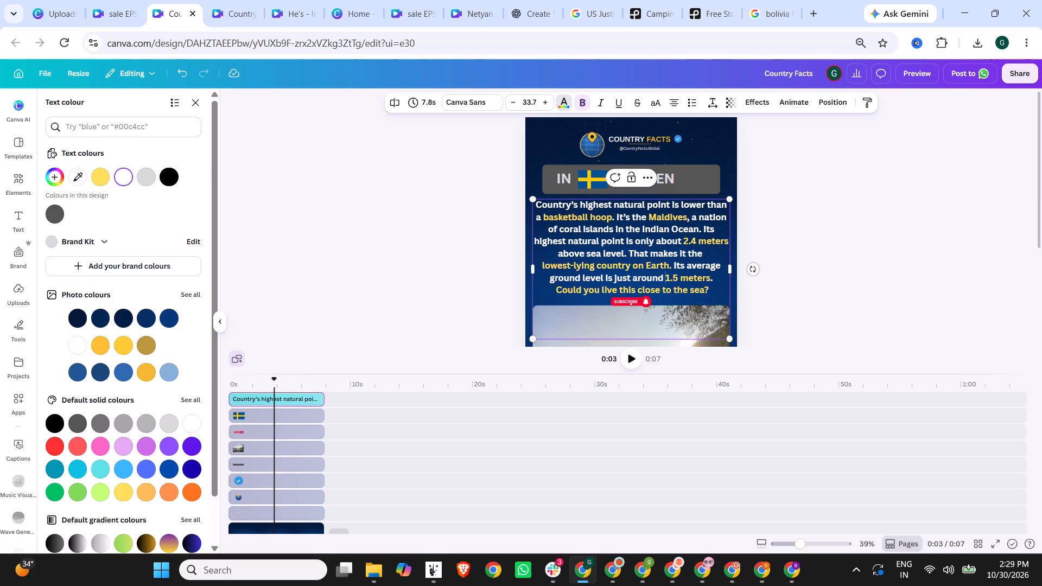
Replace the country name SWEDEN in the title bar with MALDIVES.
click(677, 182)
double_click(672, 179)
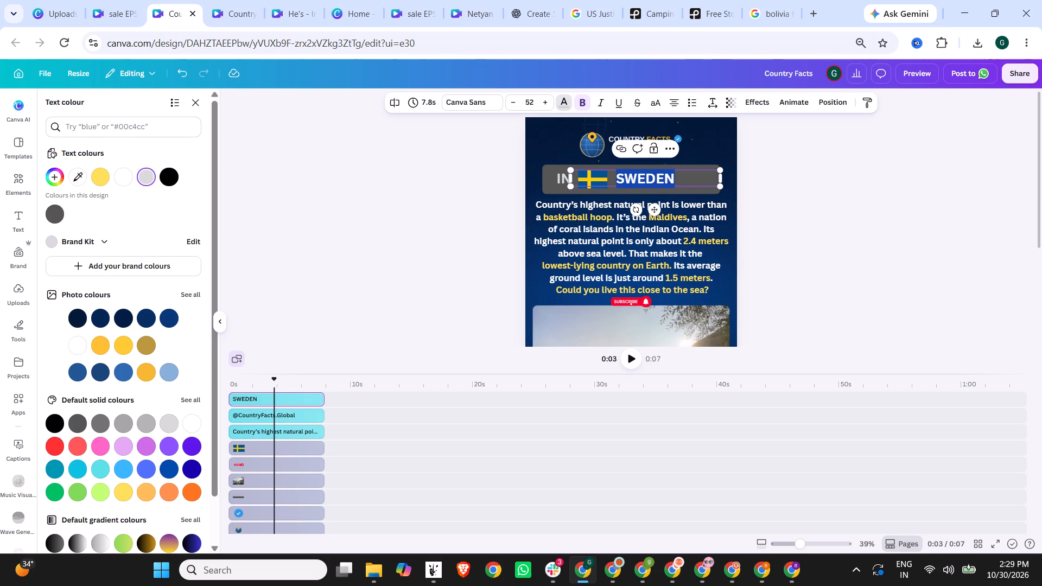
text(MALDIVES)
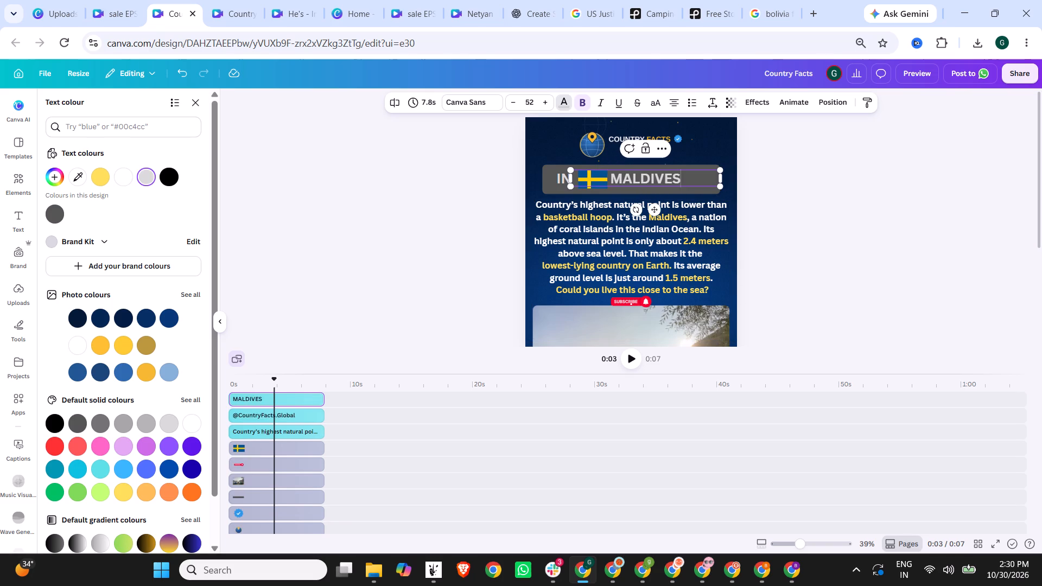
Switch to the Google Images results for the Bolivia flag and search for "maldives flag" instead.
click(780, 0)
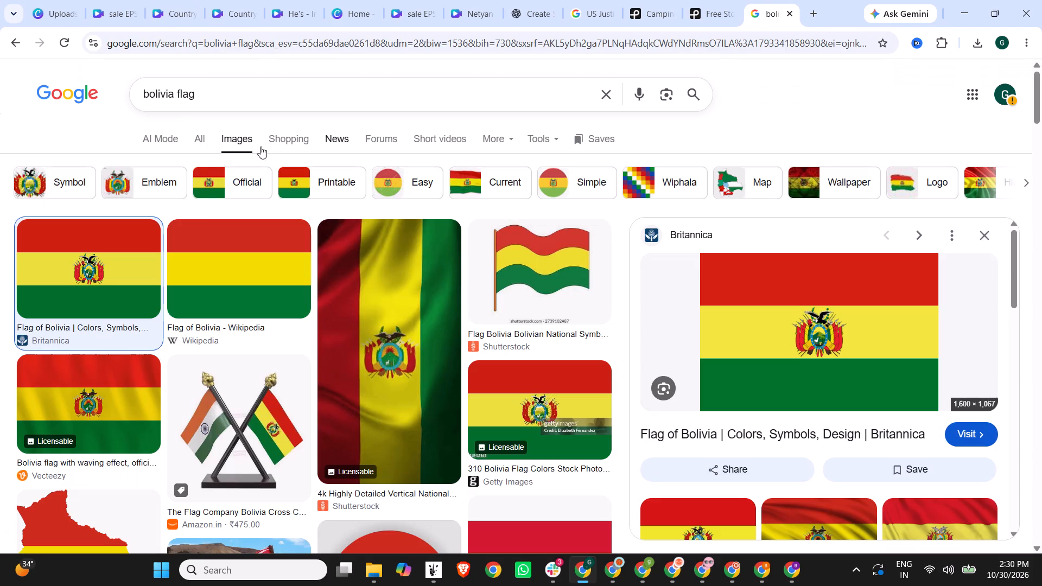
drag(174, 93, 53, 94)
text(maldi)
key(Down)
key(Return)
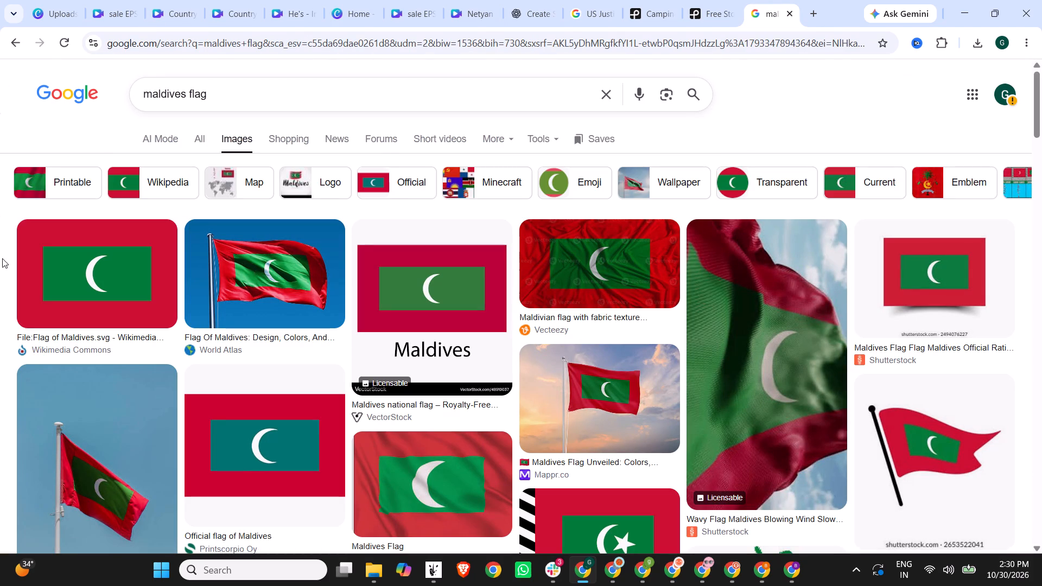
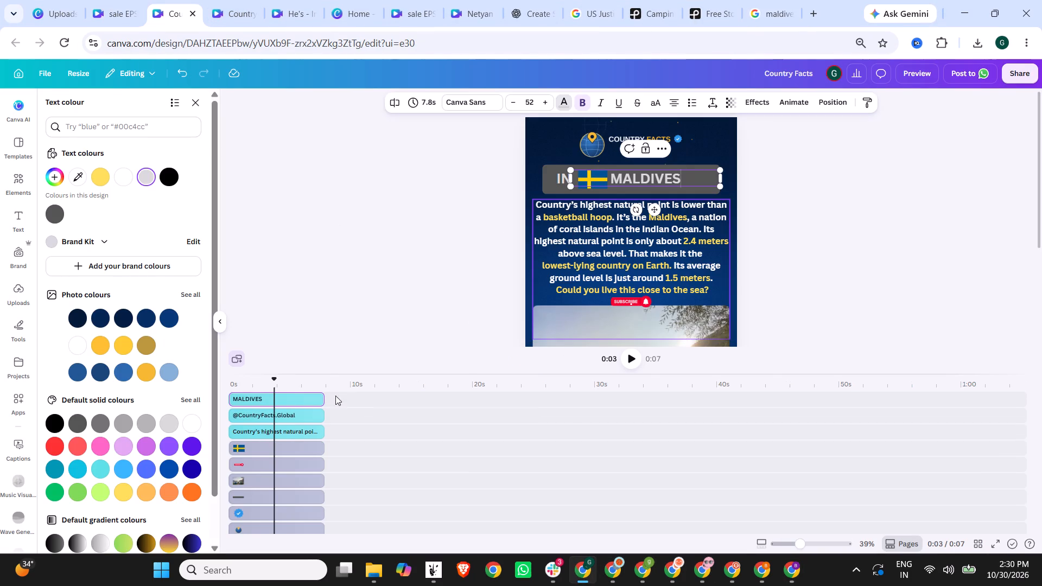
Paste the copied Maldives flag image and shrink it to about 205 by 136 over the Swedish flag in the title bar.
click(252, 449)
key(ctrl+v)
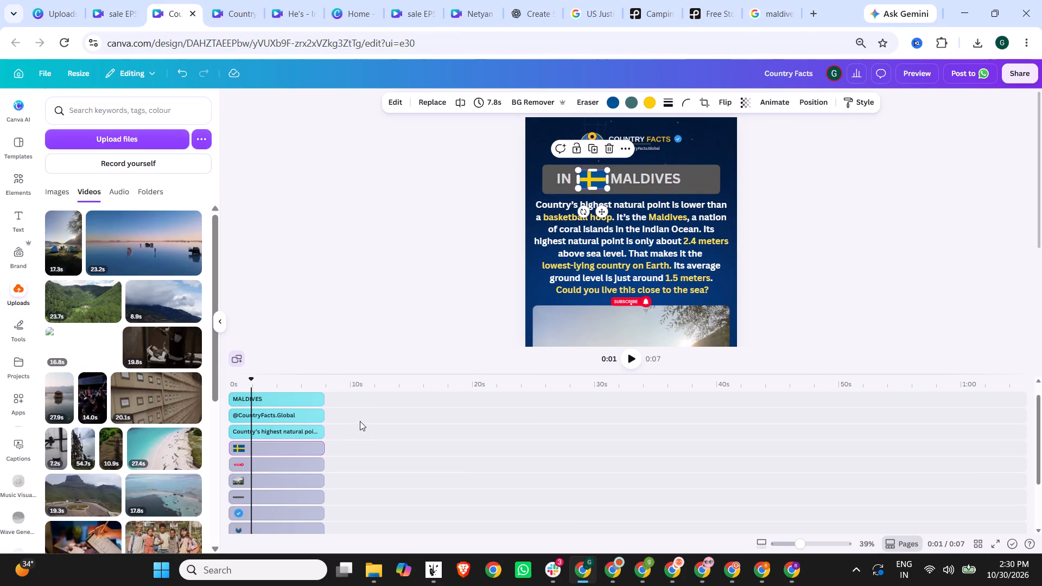
drag(611, 322, 628, 226)
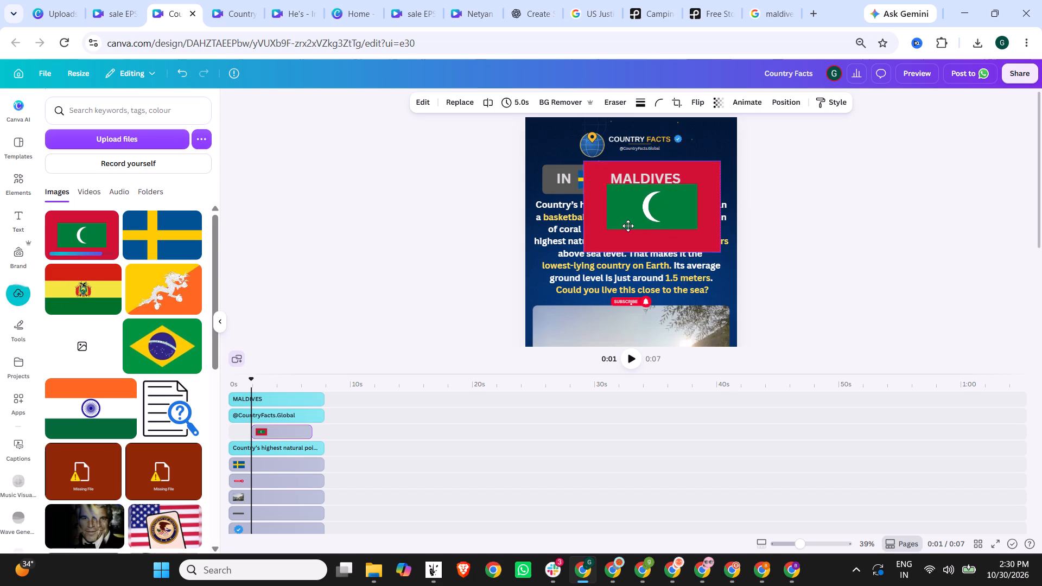
drag(628, 226, 625, 231)
drag(713, 263, 620, 194)
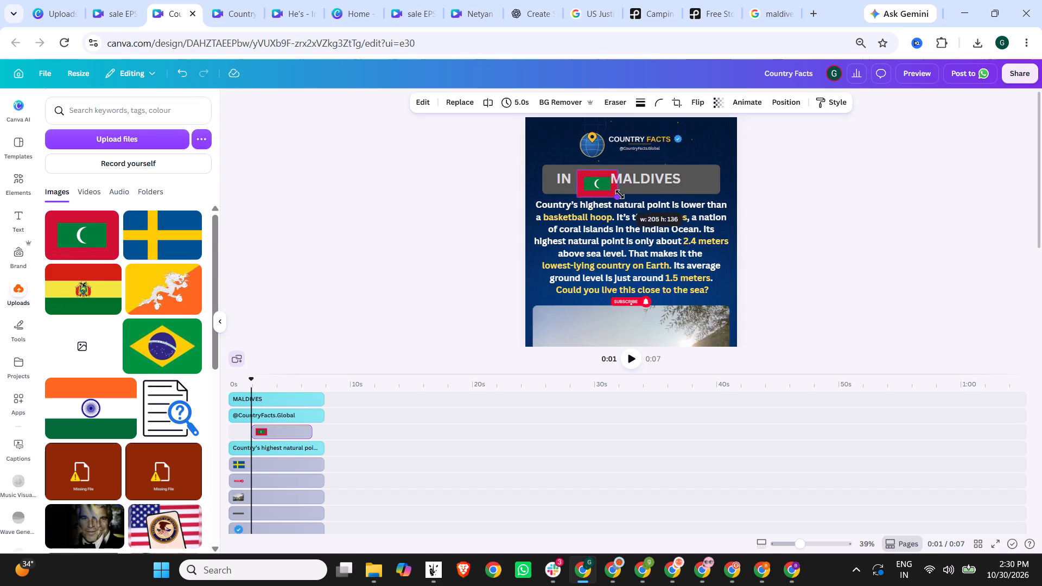
Scale down the Maldives flag so it fits over the Swedish flag between IN and MALDIVES in the title bar.
drag(620, 194, 610, 187)
click(822, 184)
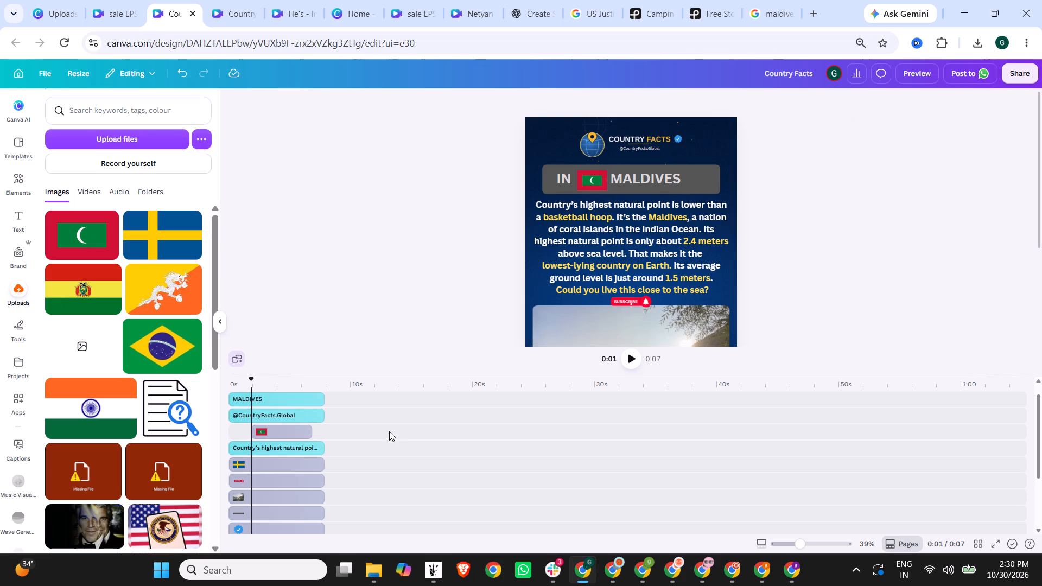
click(591, 181)
click(599, 190)
click(599, 188)
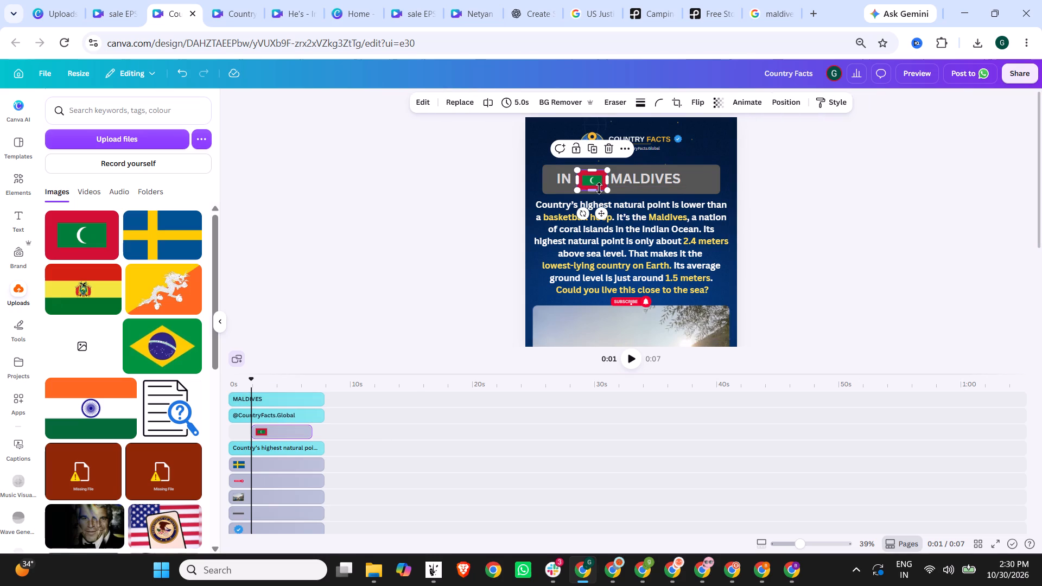
click(609, 189)
click(807, 194)
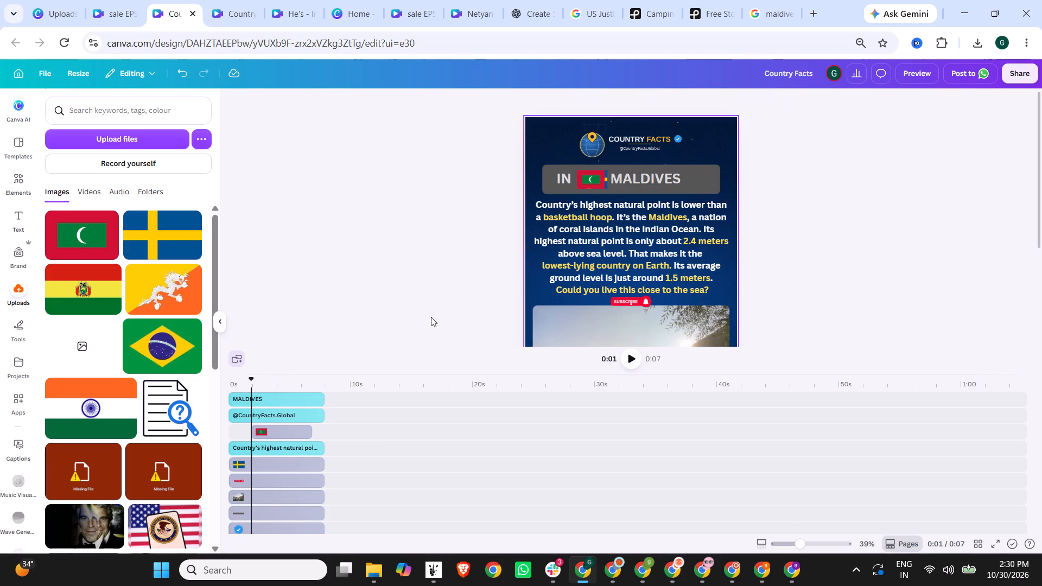
Delete the Swedish flag that lies behind the Maldives flag.
click(276, 459)
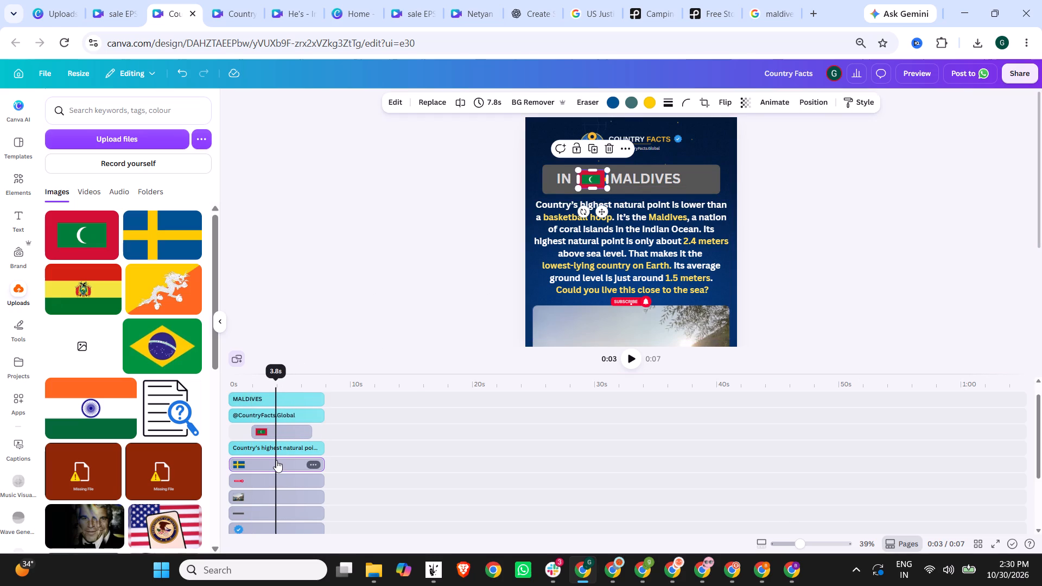
key(Delete)
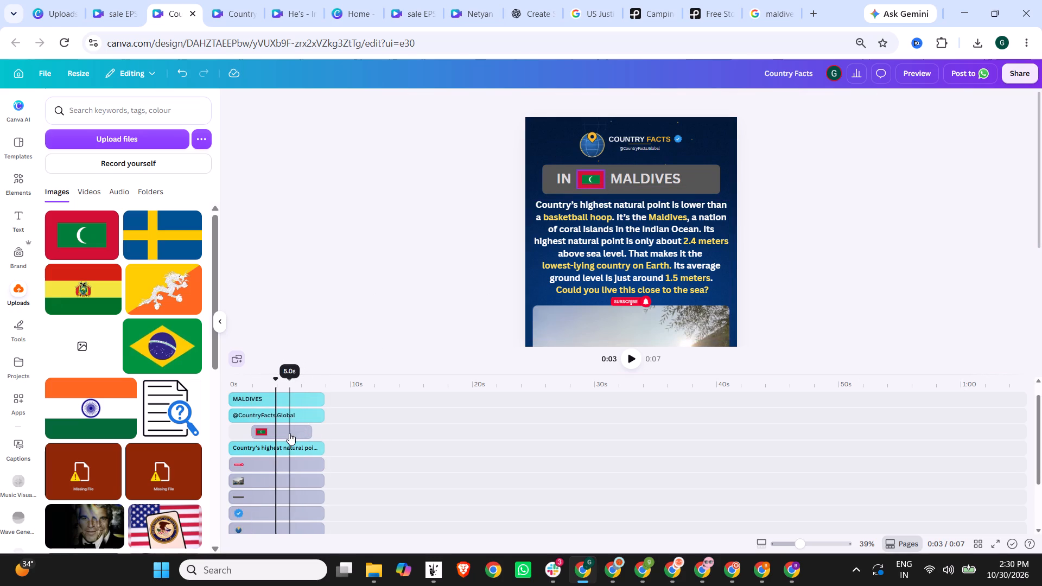
Move the Maldives flag clip to the start of the timeline and extend it to the full 7.8 s.
drag(289, 433, 269, 433)
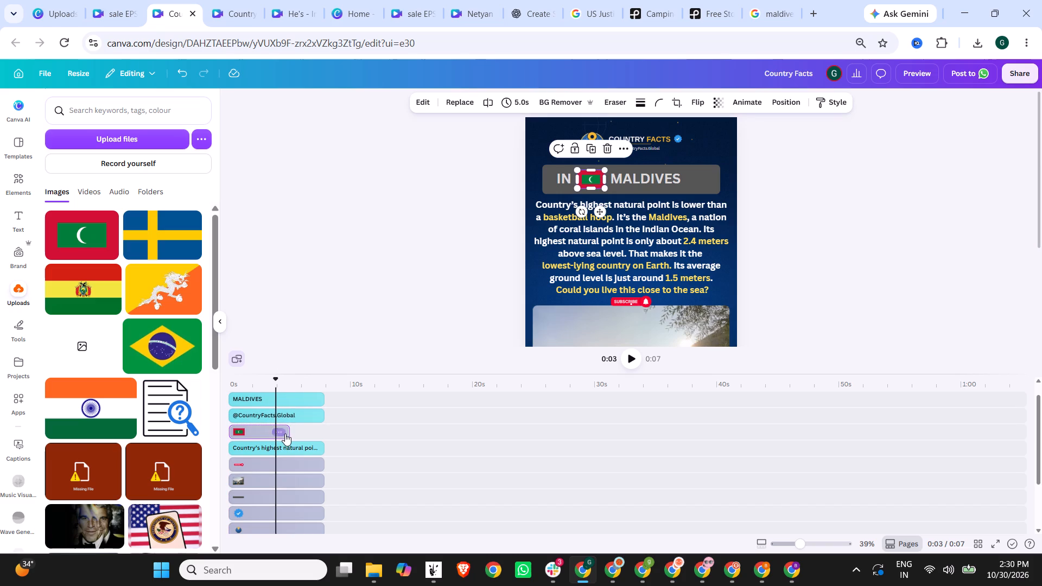
drag(287, 432, 320, 432)
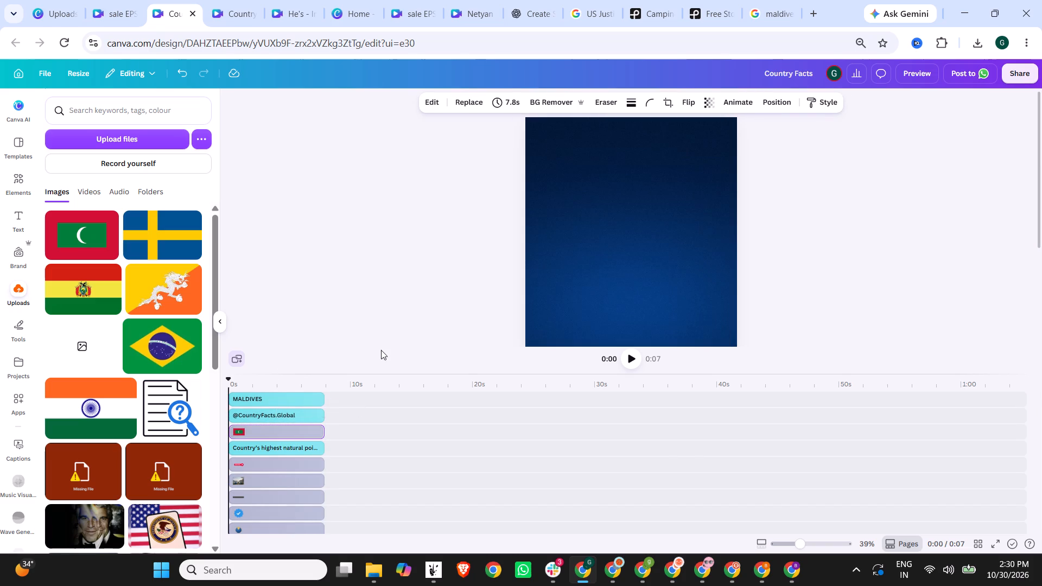
click(285, 381)
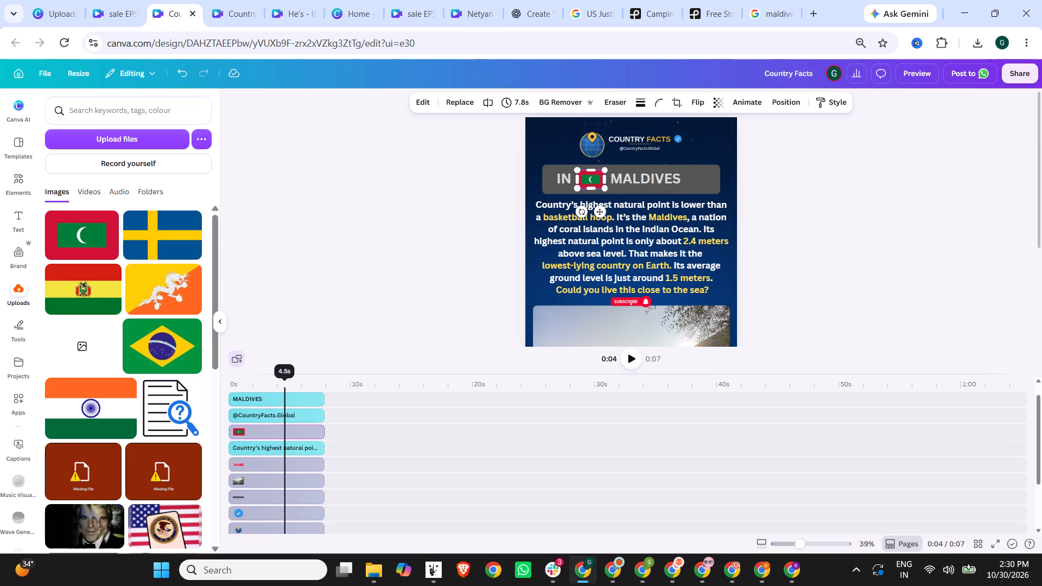
click(767, 238)
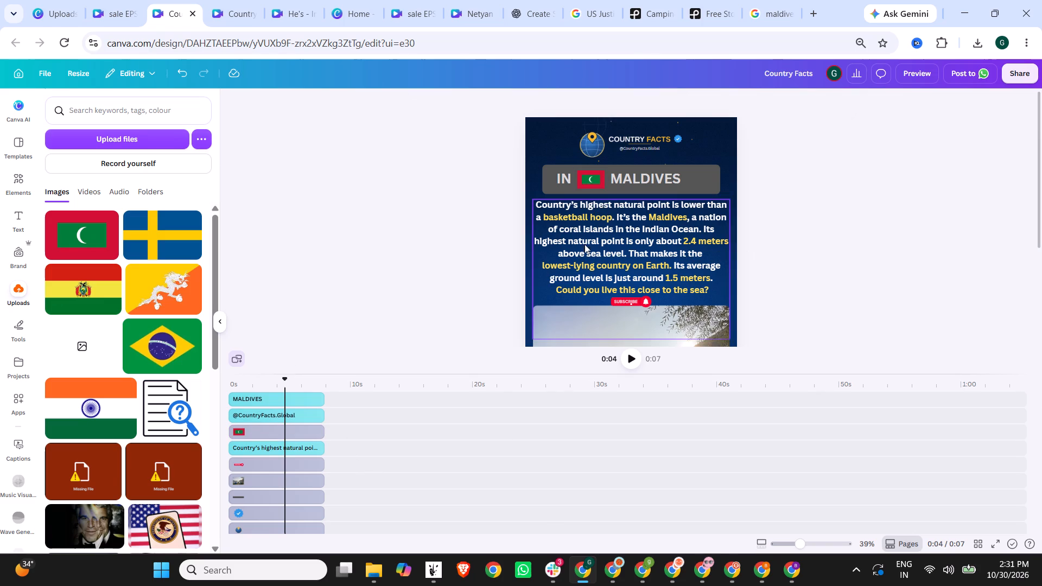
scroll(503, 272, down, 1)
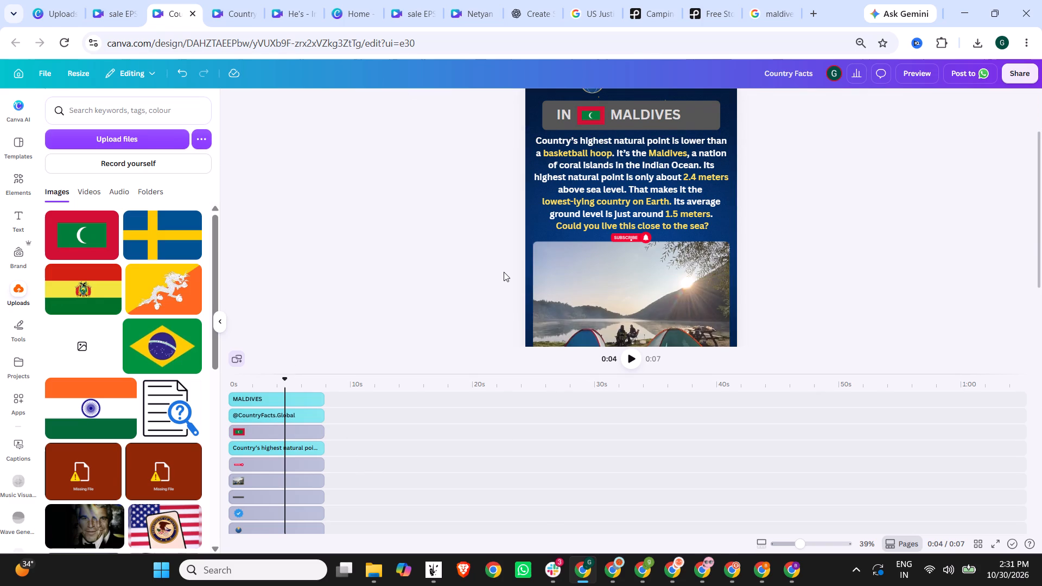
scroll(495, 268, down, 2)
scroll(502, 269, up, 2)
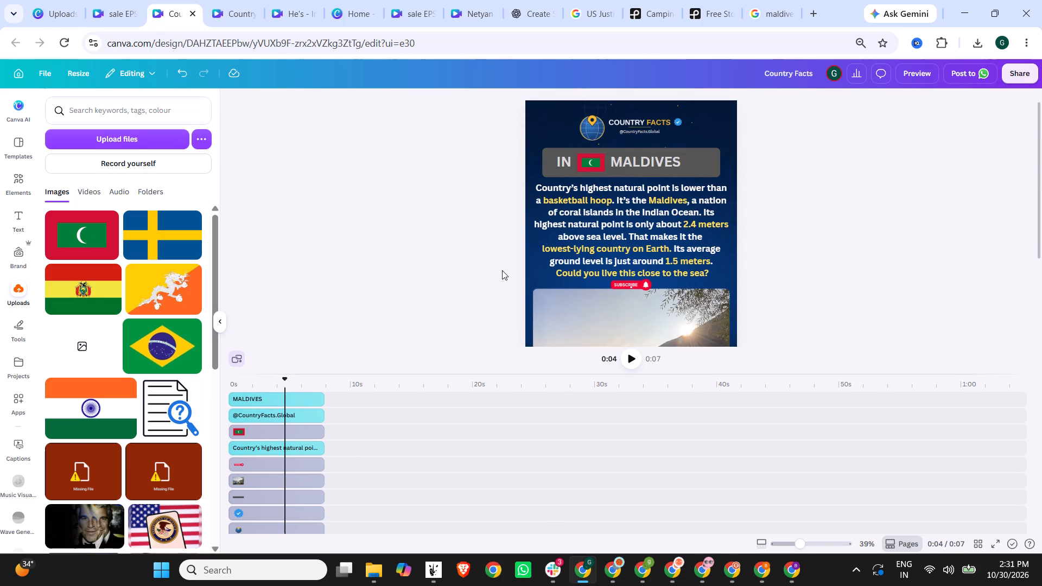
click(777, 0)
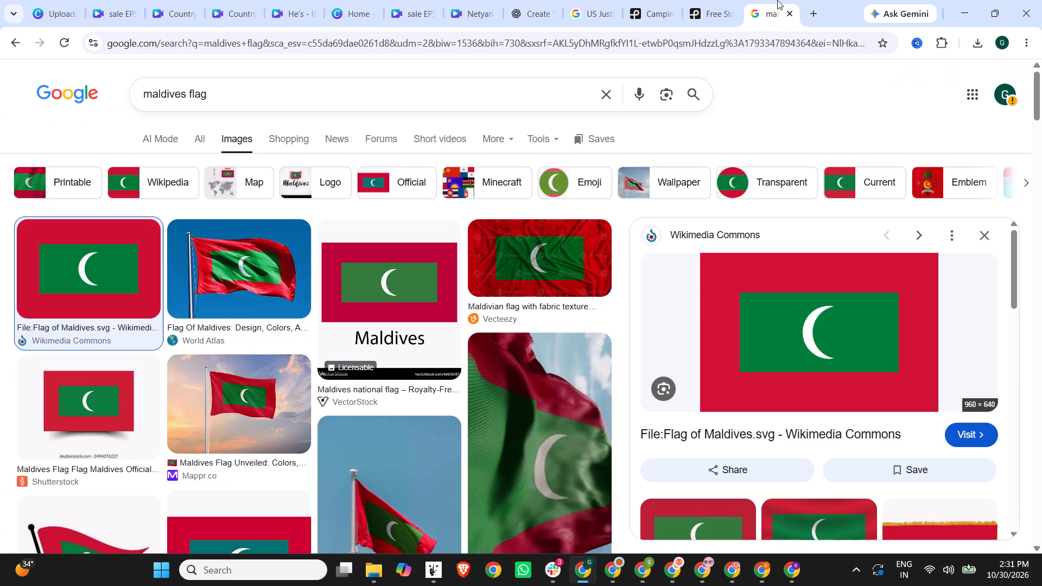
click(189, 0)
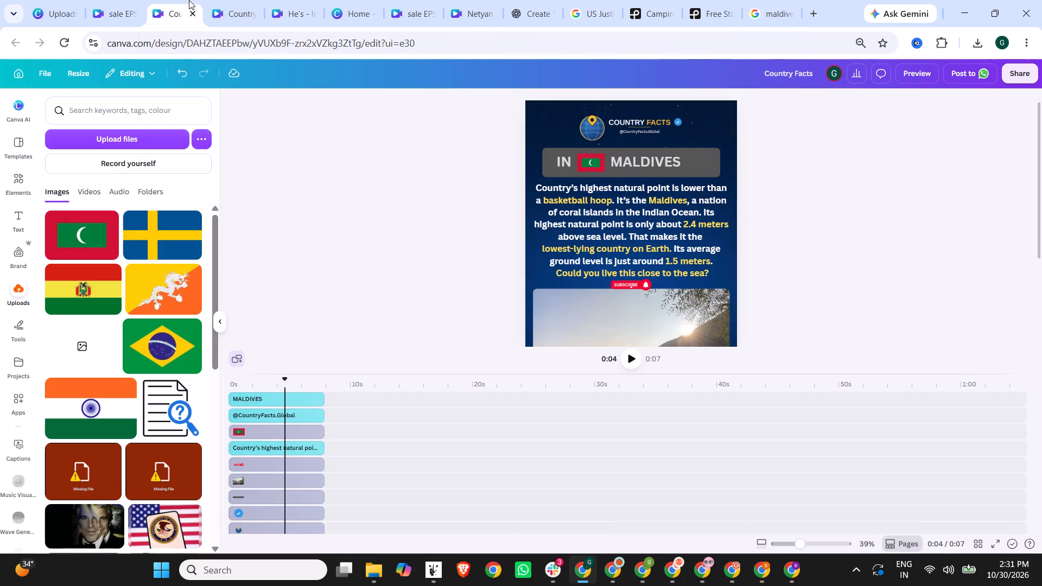
Switch to the Pexels camping video page, close the open pop-ups and search videos for "maldives sea level".
click(657, 0)
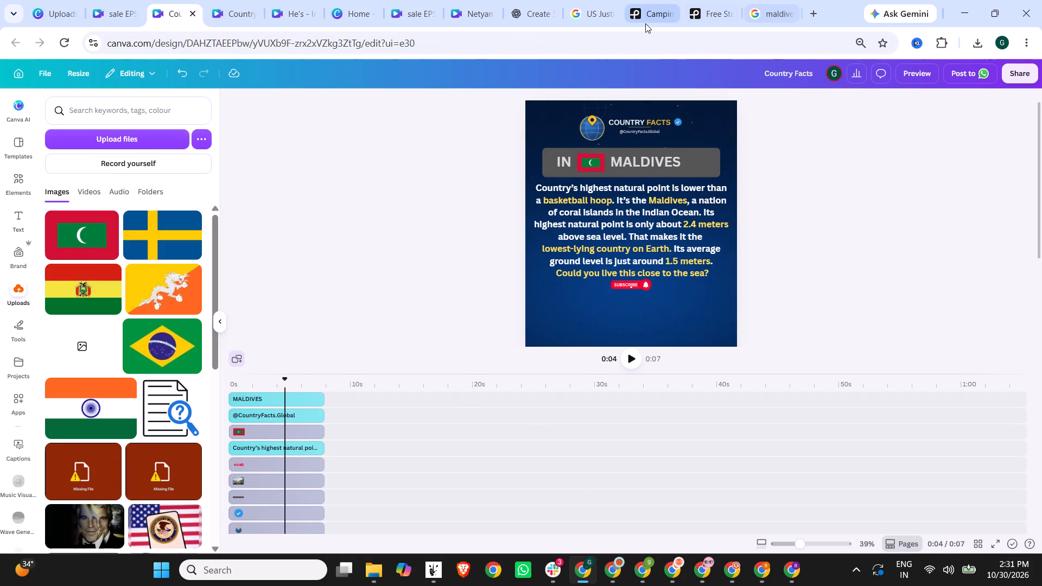
click(648, 12)
click(706, 92)
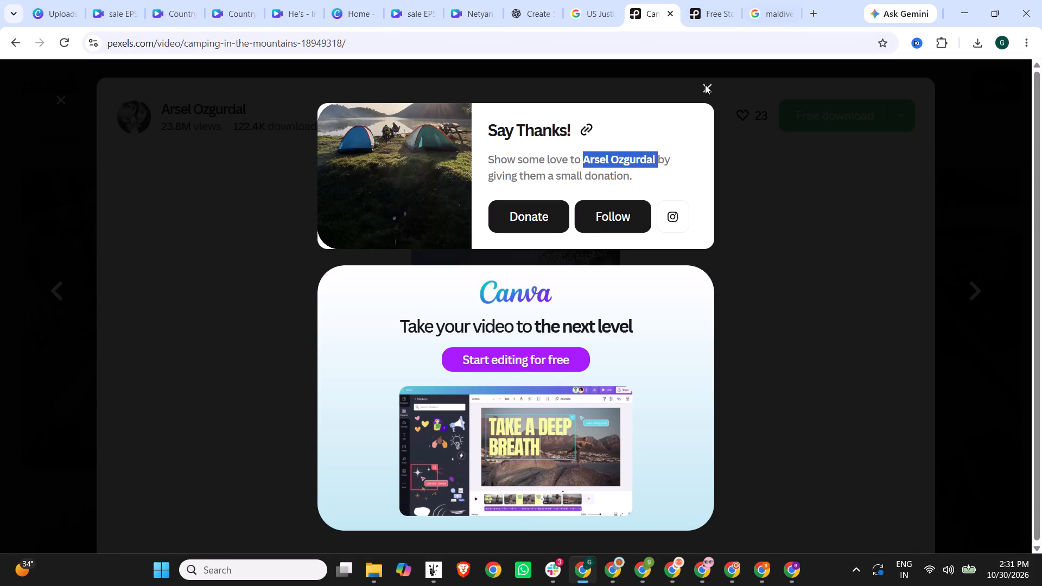
click(1001, 118)
click(707, 90)
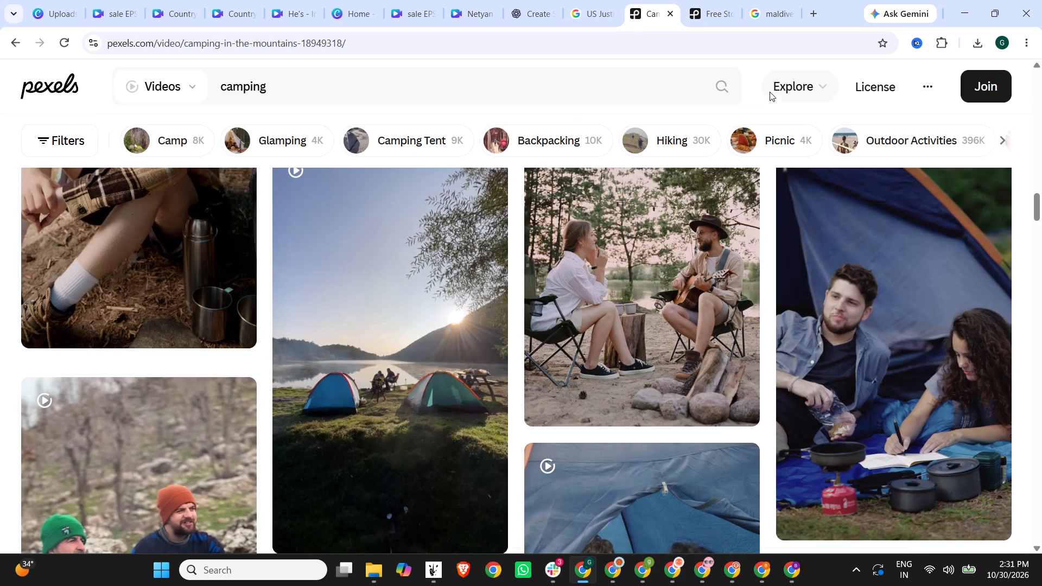
drag(348, 88, 250, 87)
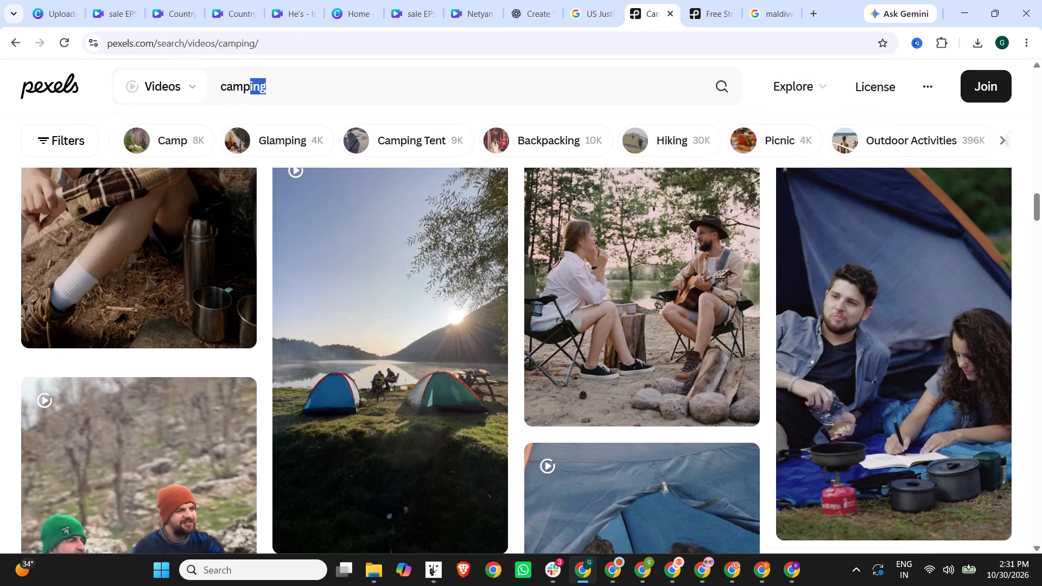
click(287, 88)
drag(308, 80, 186, 78)
text(maldives sea level)
key(Return)
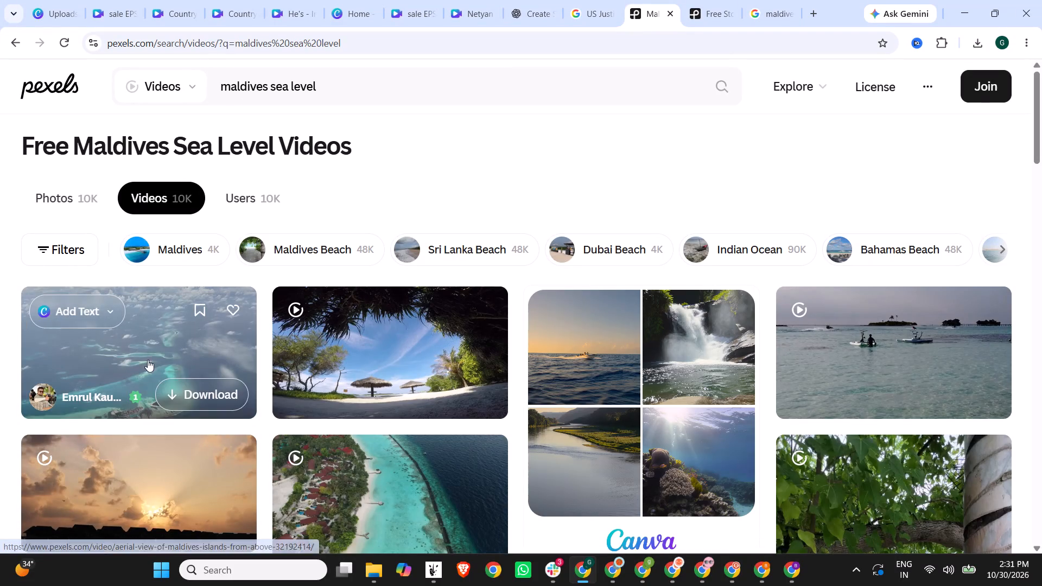
Look through the "maldives sea level" video results for footage suited to the Short's background.
scroll(886, 346, down, 2)
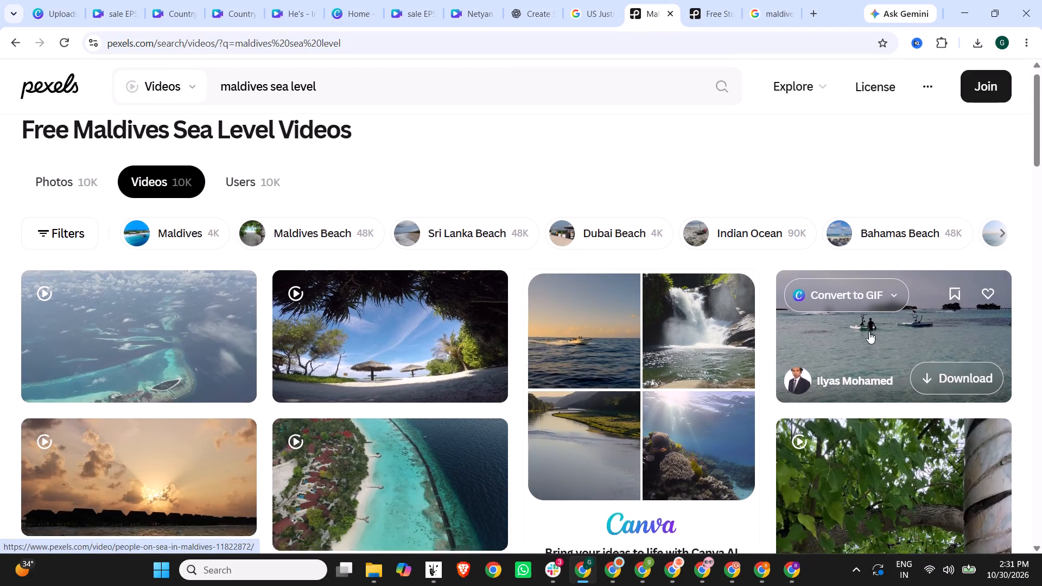
scroll(779, 332, down, 1)
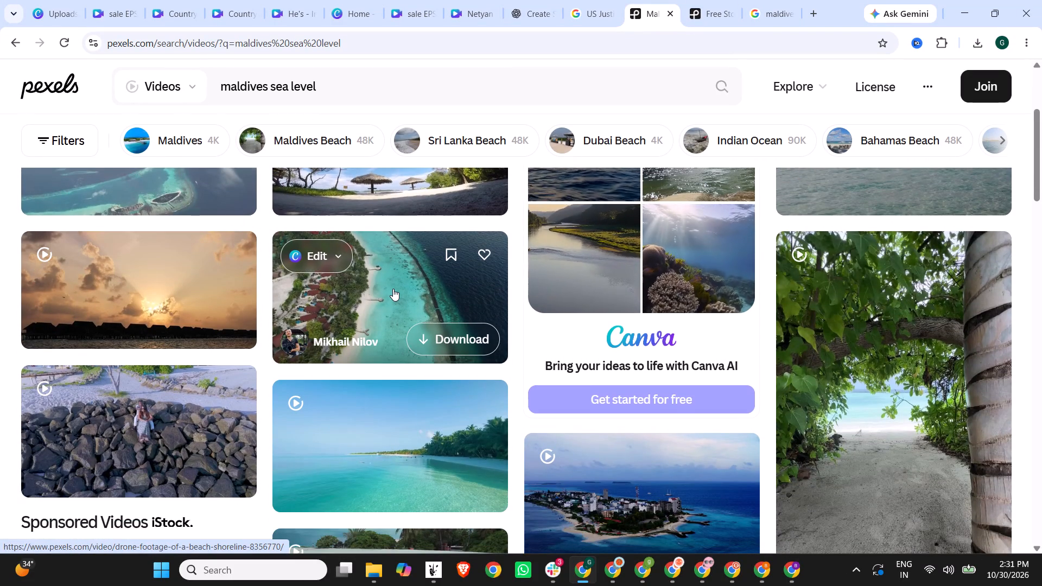
scroll(393, 289, down, 2)
scroll(355, 313, down, 1)
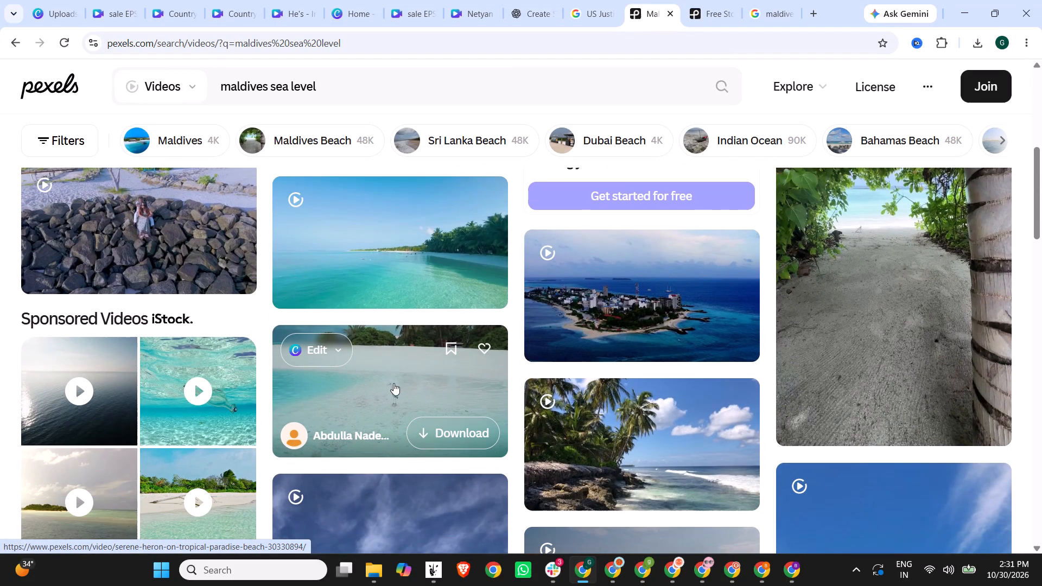
scroll(444, 376, down, 2)
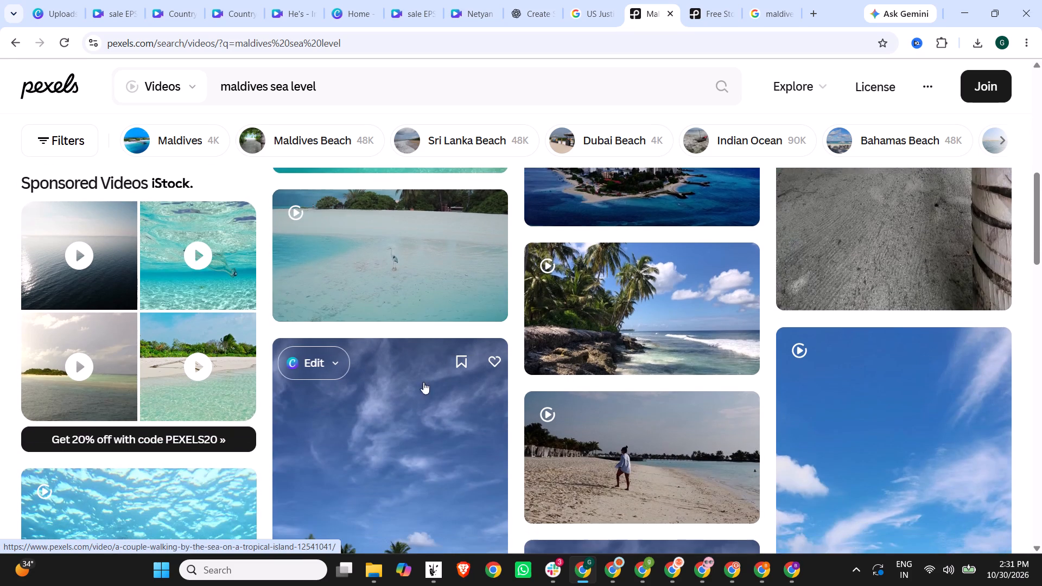
scroll(385, 403, down, 2)
scroll(425, 381, down, 2)
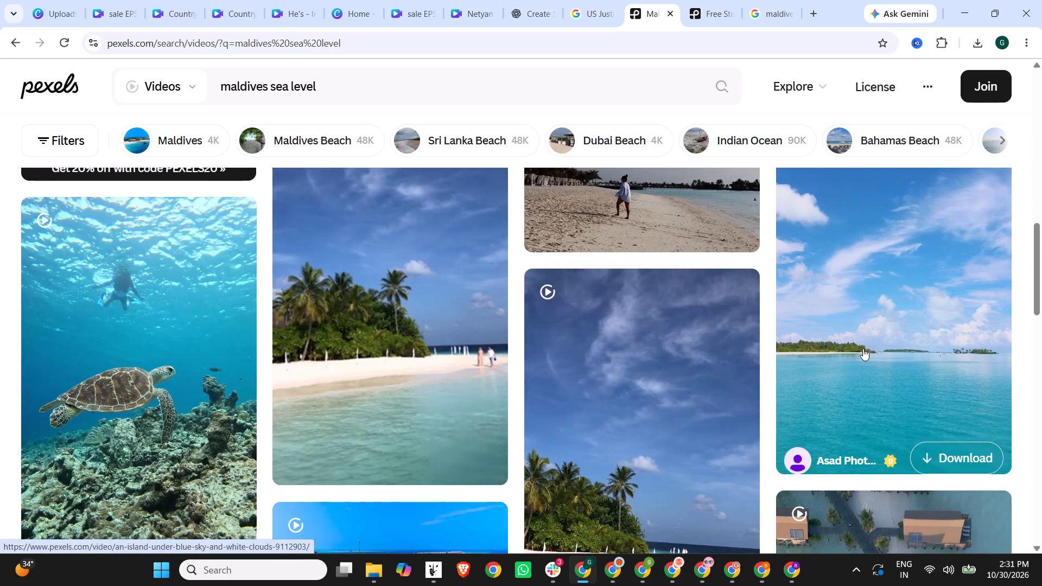
scroll(863, 348, down, 4)
scroll(643, 349, down, 3)
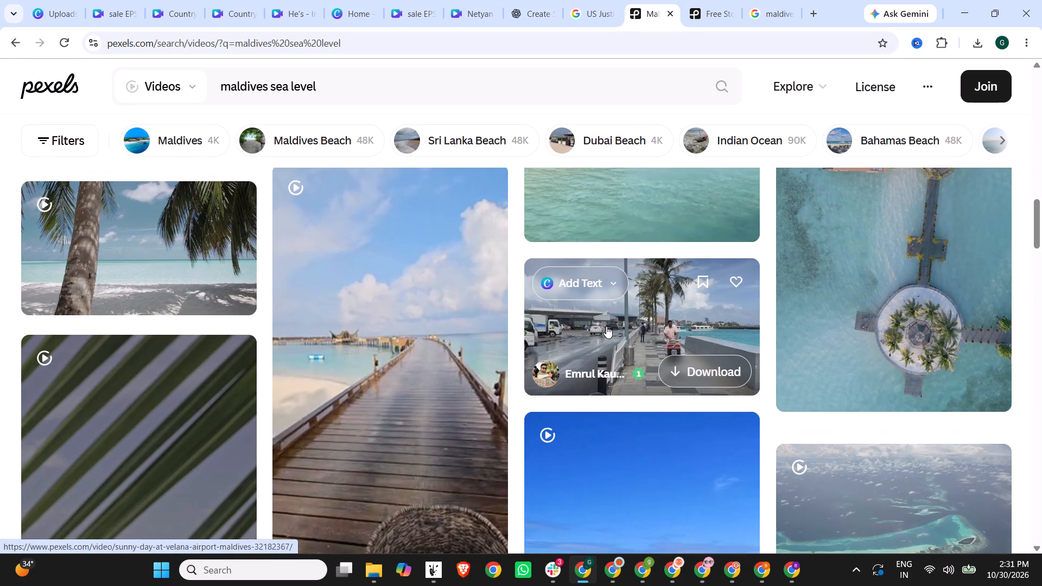
scroll(670, 321, down, 3)
scroll(683, 327, up, 2)
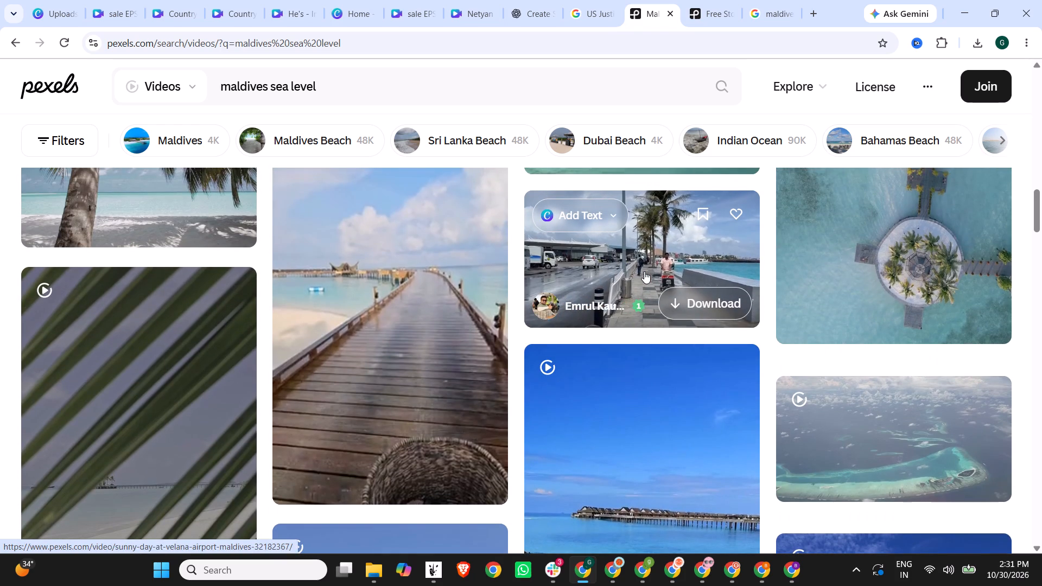
scroll(298, 364, down, 3)
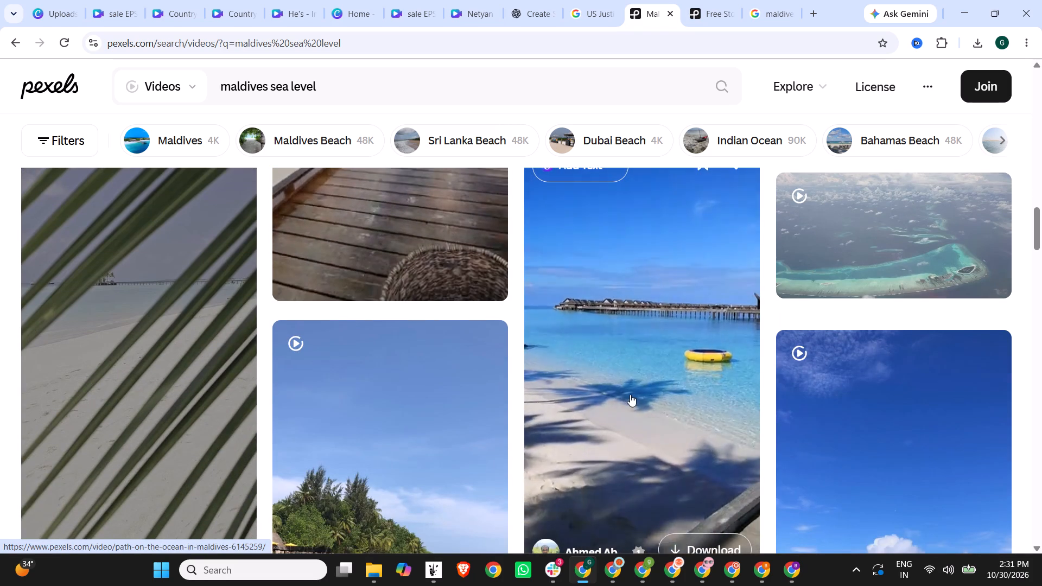
scroll(633, 387, down, 2)
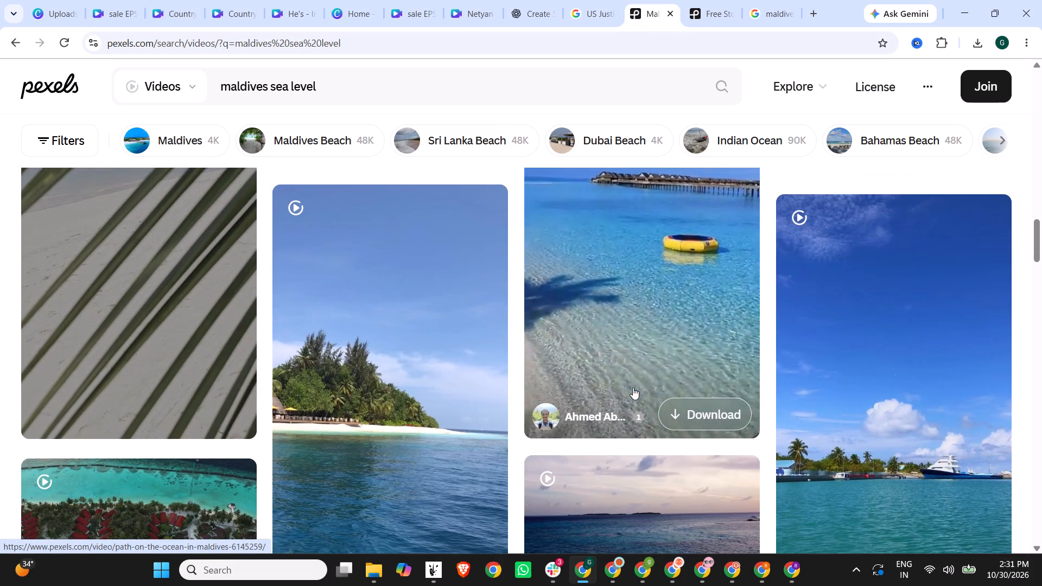
scroll(491, 369, down, 3)
scroll(707, 317, down, 3)
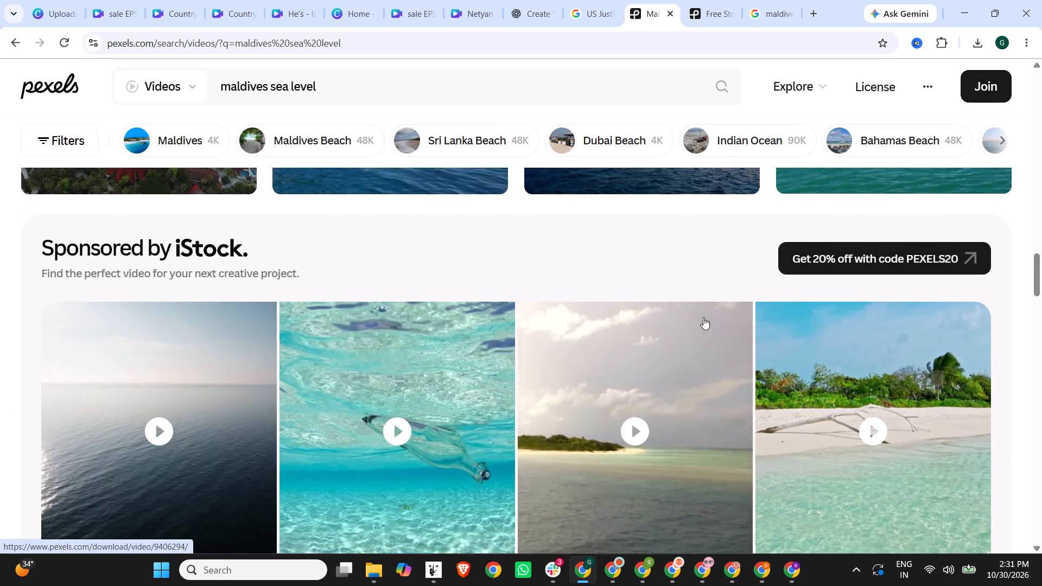
scroll(618, 289, down, 13)
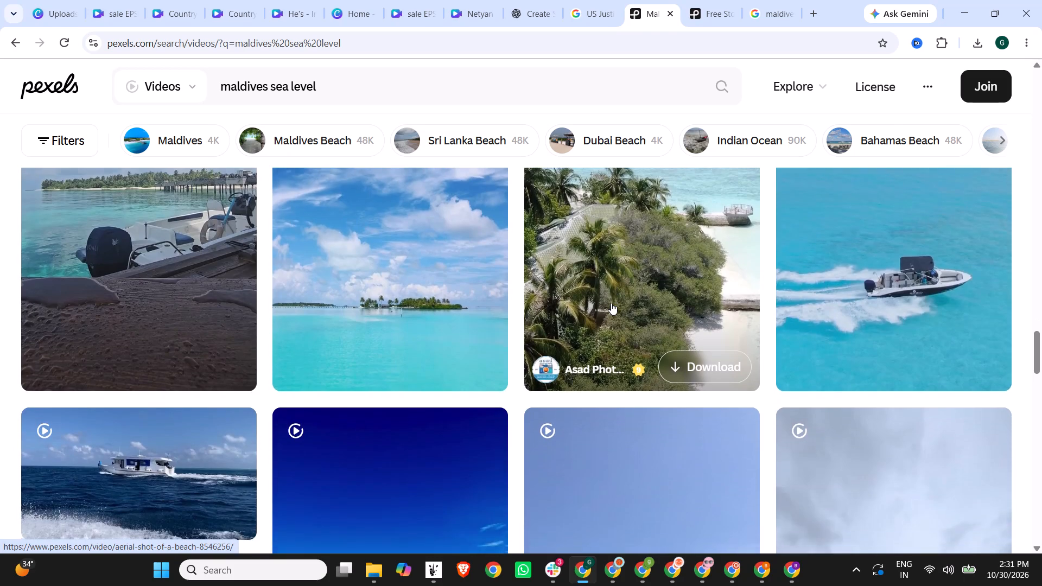
scroll(638, 309, down, 9)
scroll(626, 305, up, 3)
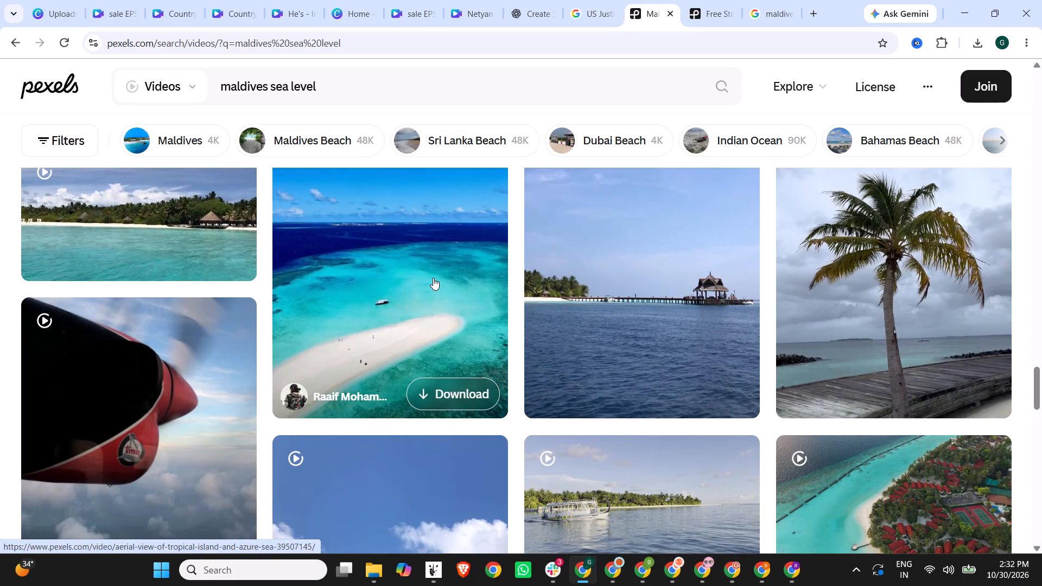
scroll(433, 278, down, 2)
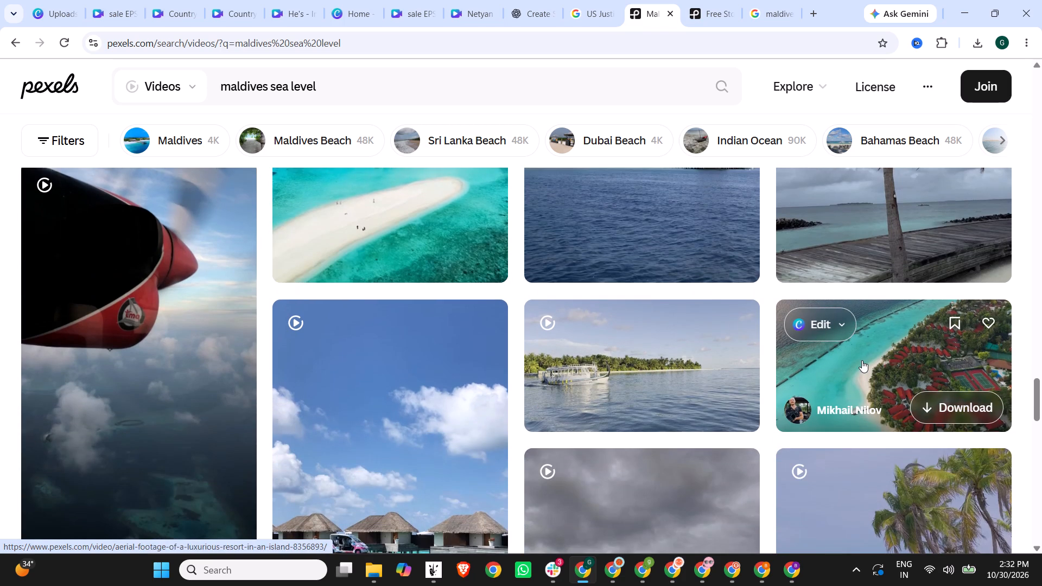
scroll(860, 357, down, 2)
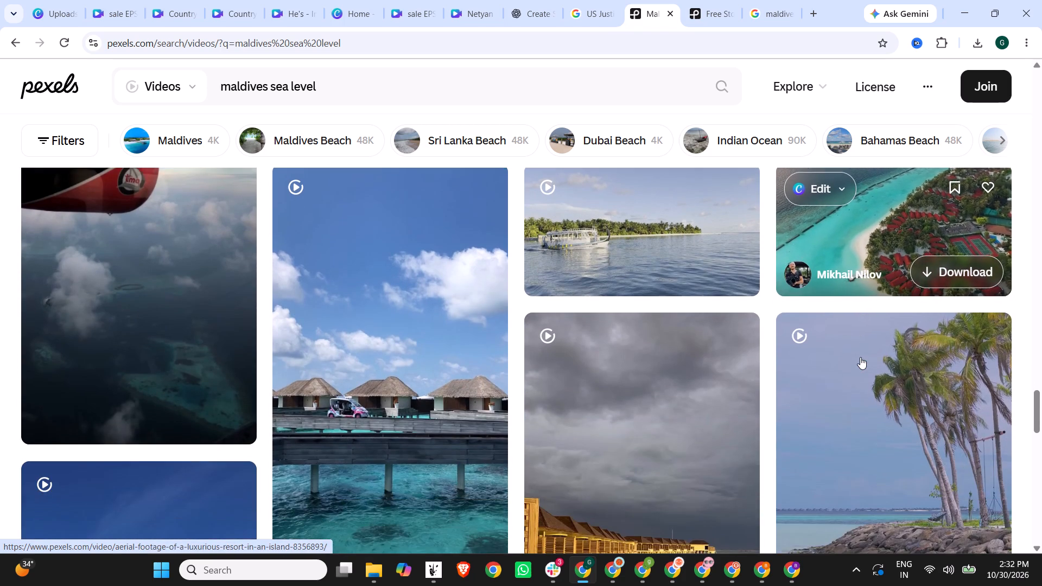
scroll(860, 357, down, 4)
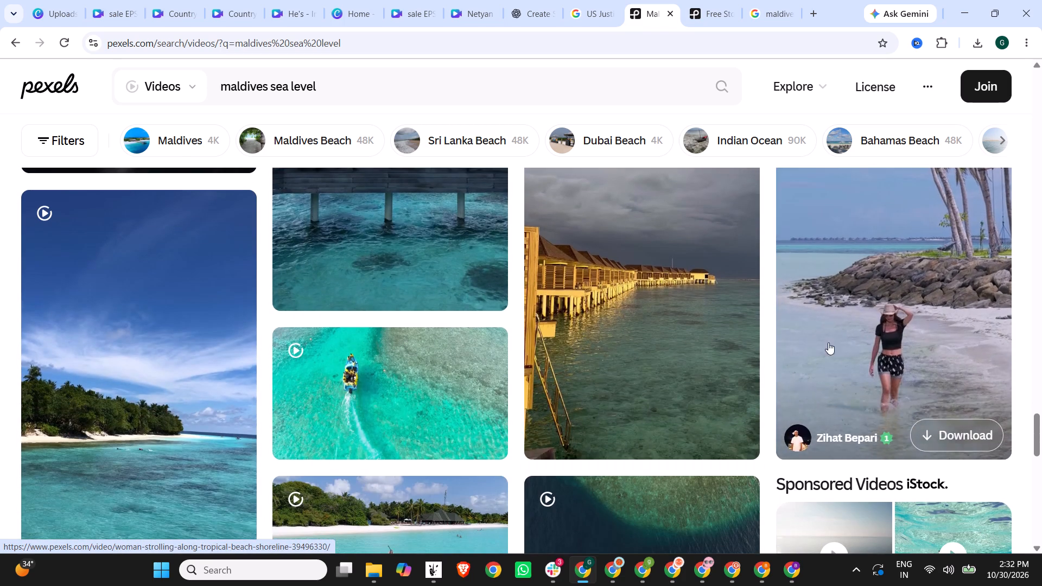
scroll(543, 359, down, 3)
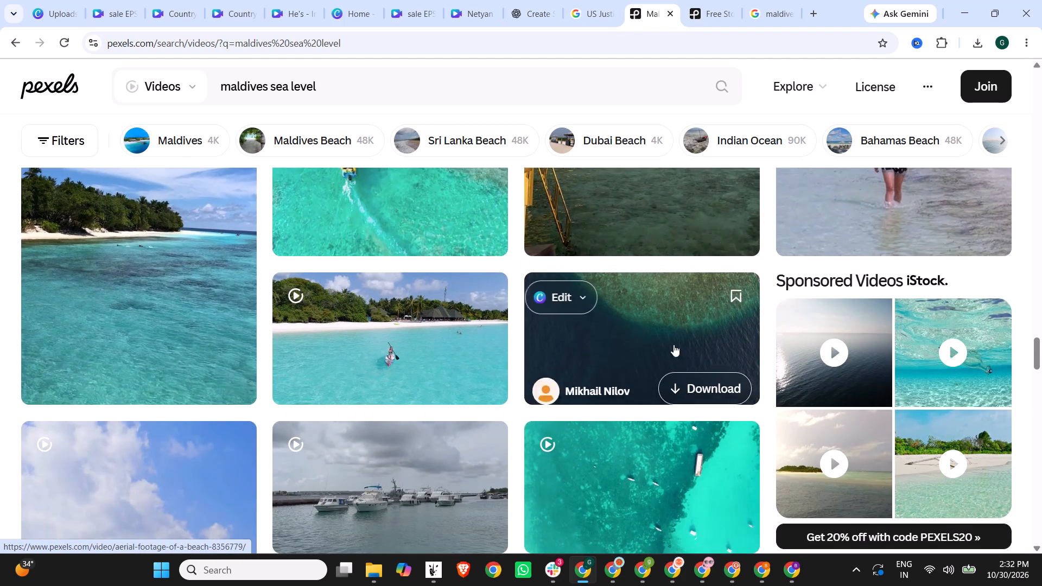
scroll(598, 353, down, 2)
scroll(658, 374, down, 3)
Preview the aerial video of the red-roofed island resort, check its details, and close the preview.
scroll(706, 381, up, 5)
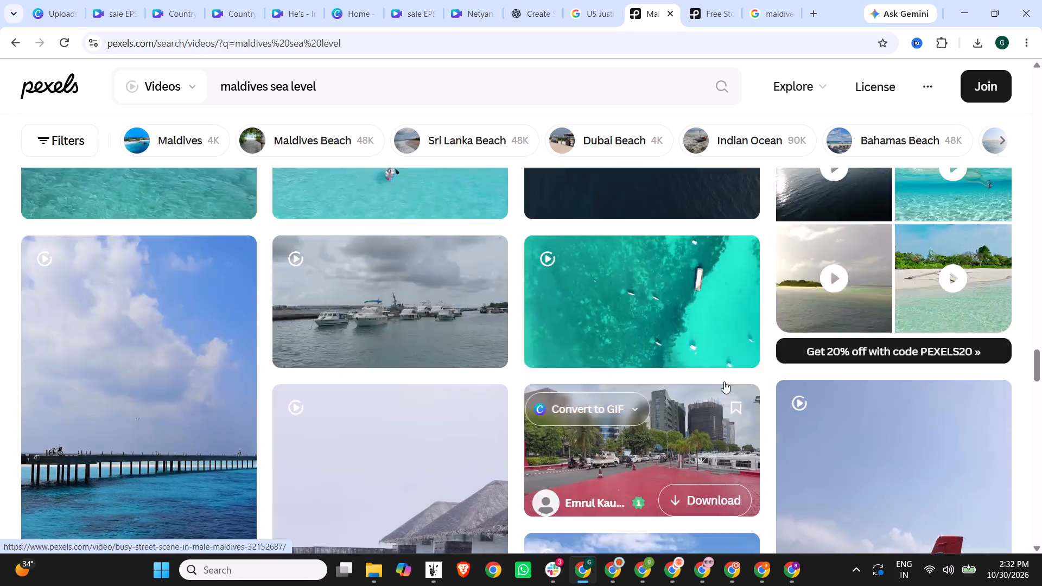
scroll(765, 381, up, 5)
scroll(812, 364, up, 7)
scroll(837, 347, down, 3)
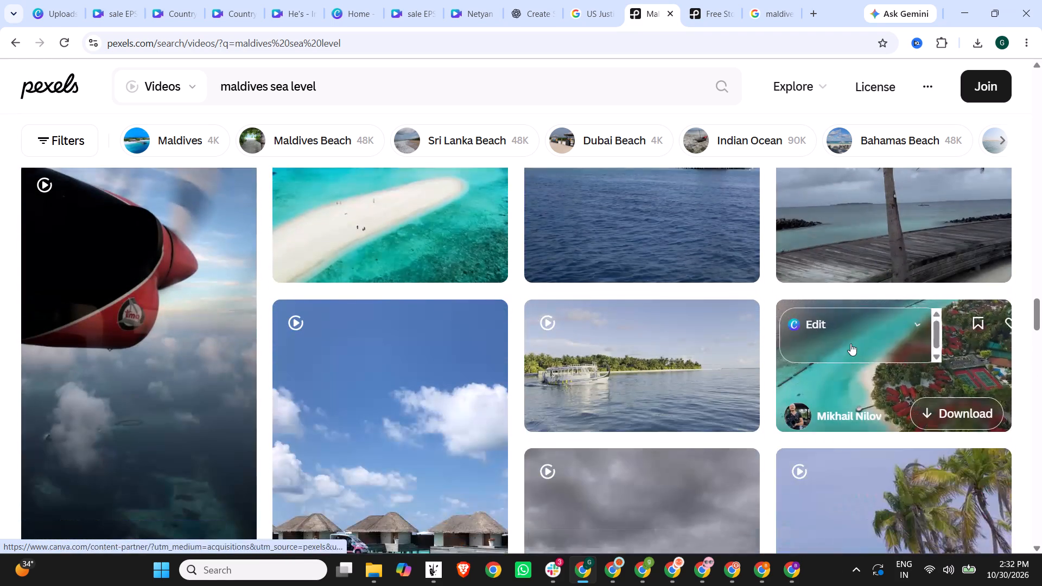
click(985, 356)
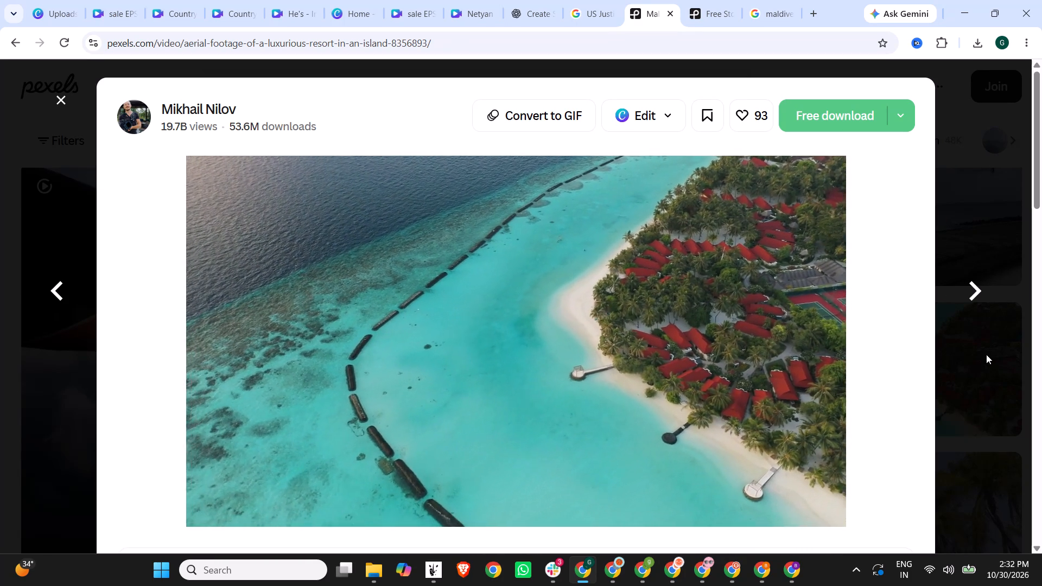
scroll(791, 311, down, 4)
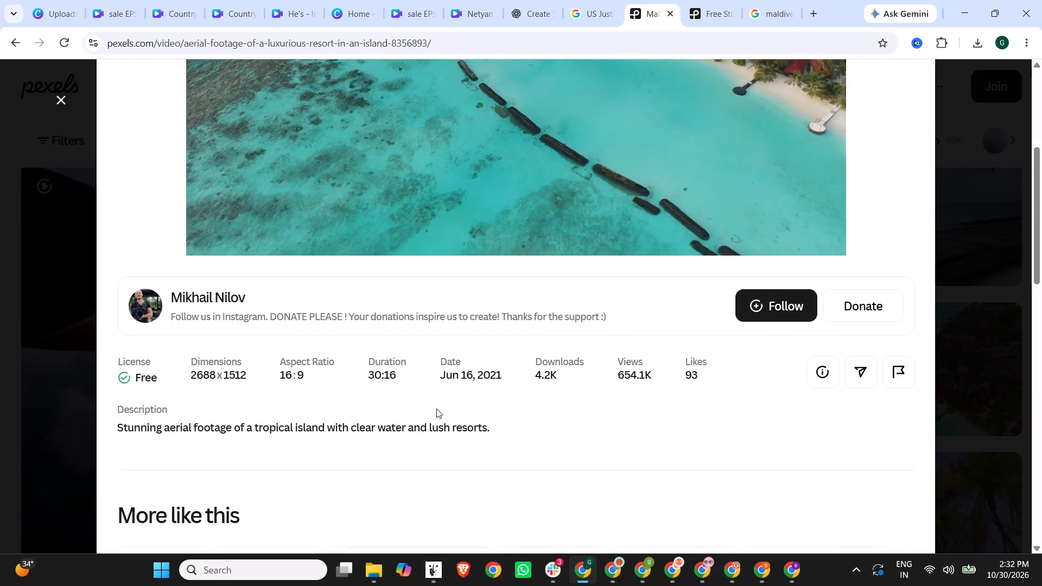
scroll(436, 409, up, 4)
click(979, 316)
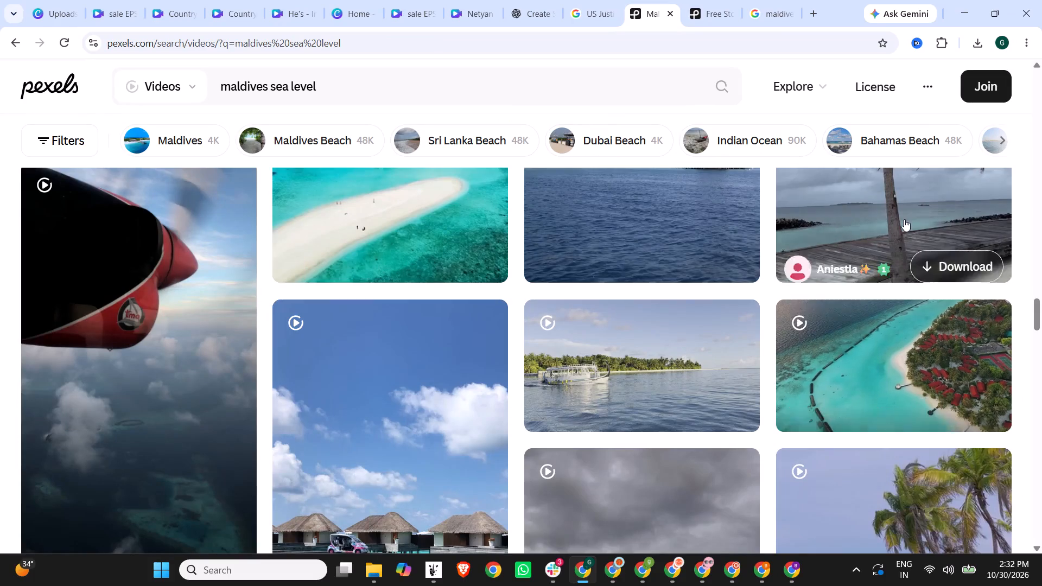
Look back through the "maldives sea level" video results up to the first ones for usable background footage.
scroll(876, 233, up, 3)
scroll(750, 303, up, 1)
scroll(569, 349, up, 4)
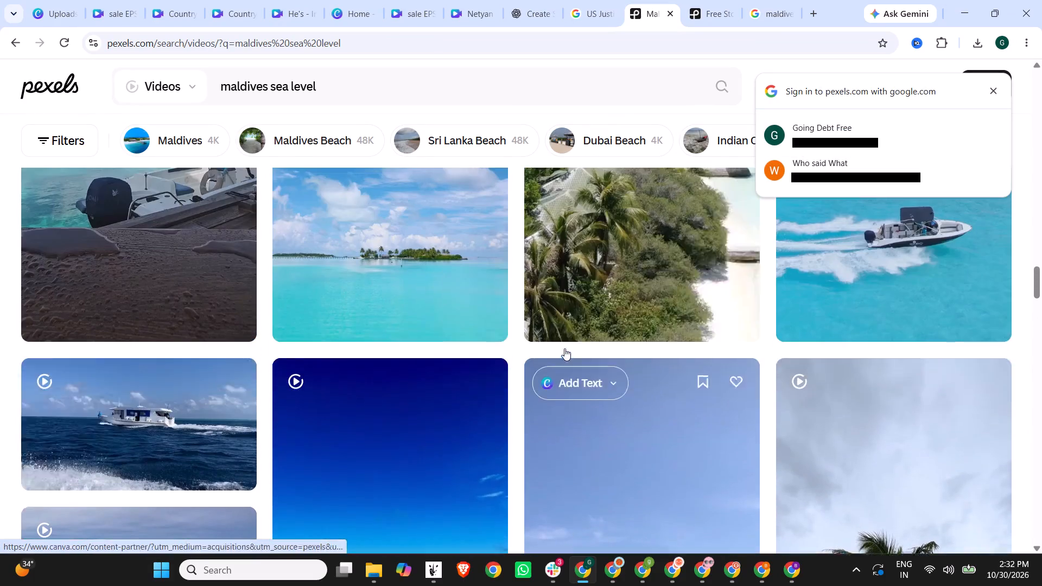
scroll(592, 332, up, 4)
scroll(559, 347, down, 4)
scroll(429, 344, up, 3)
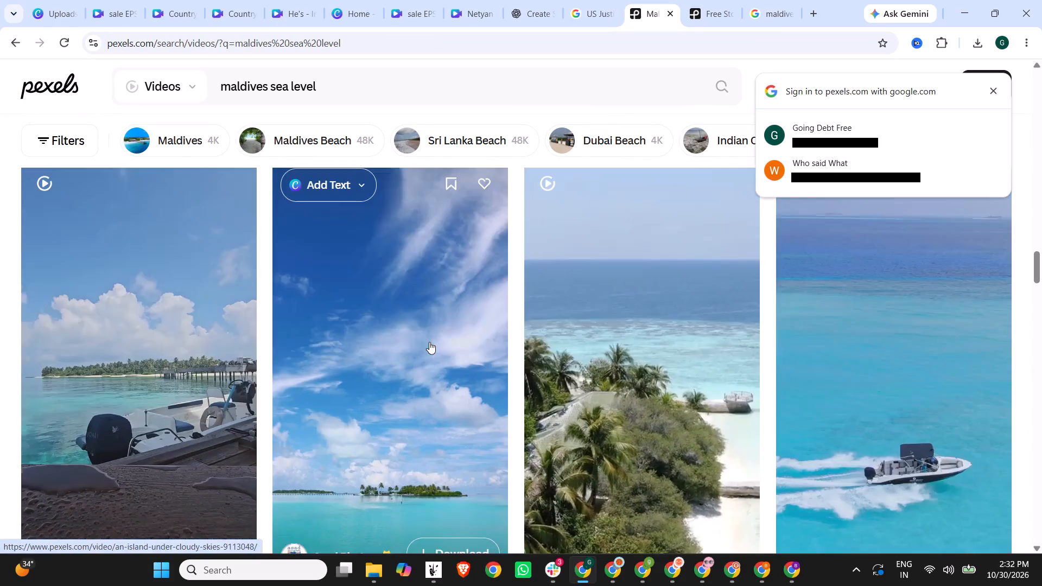
scroll(430, 342, up, 9)
scroll(536, 355, up, 8)
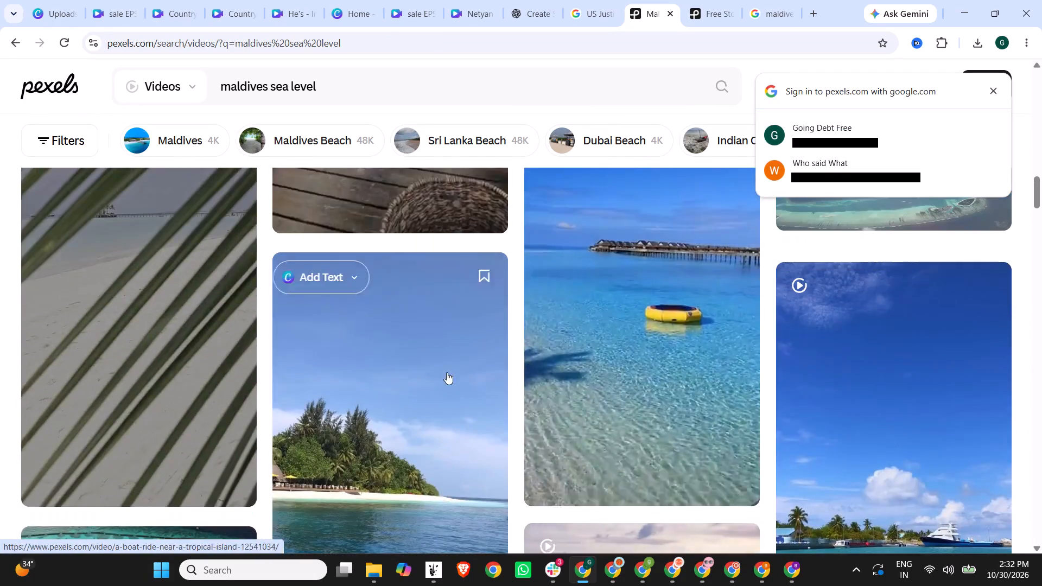
scroll(446, 371, up, 8)
scroll(437, 402, down, 3)
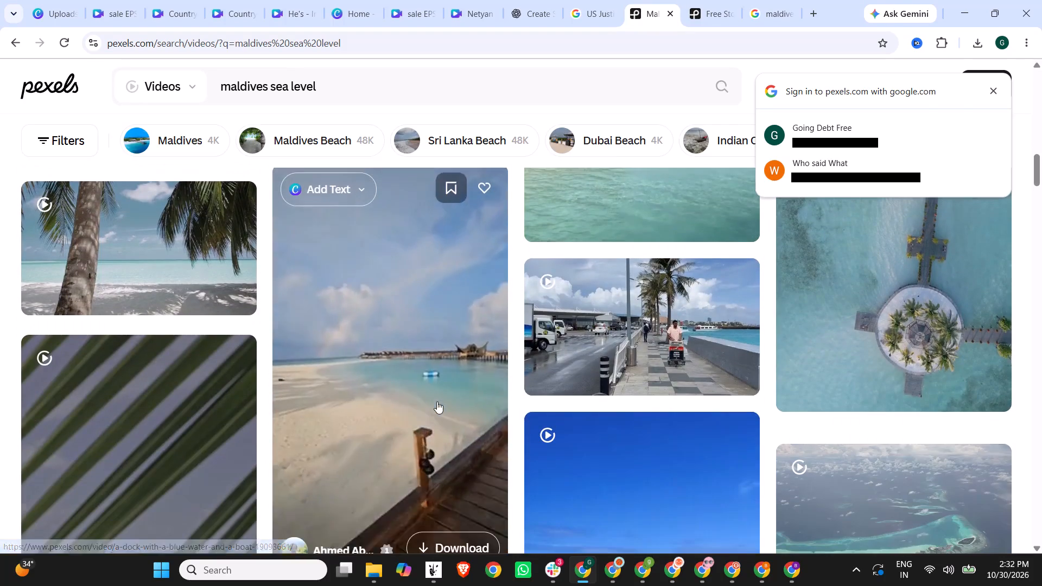
scroll(432, 400, up, 4)
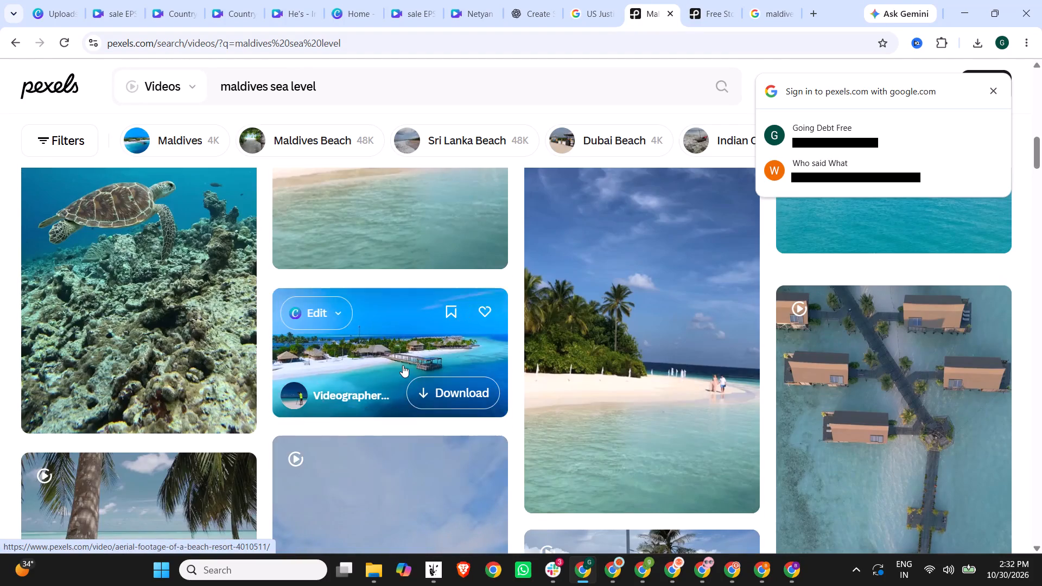
scroll(403, 365, up, 6)
scroll(448, 369, up, 9)
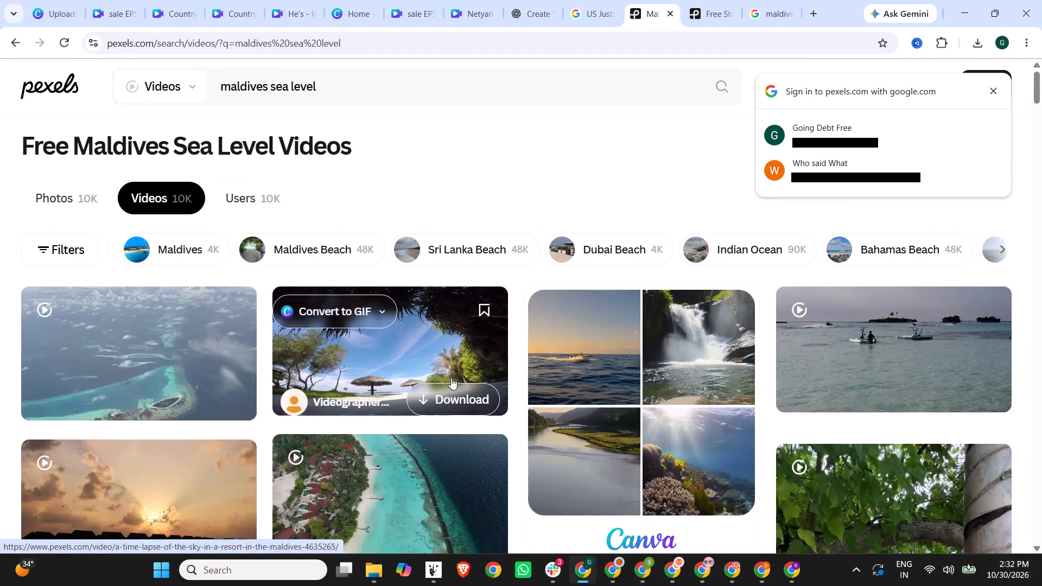
Go through the "maldives sea level" results again from the beginning, continuing deeper to examine beach, boat and resort footage.
scroll(365, 383, down, 4)
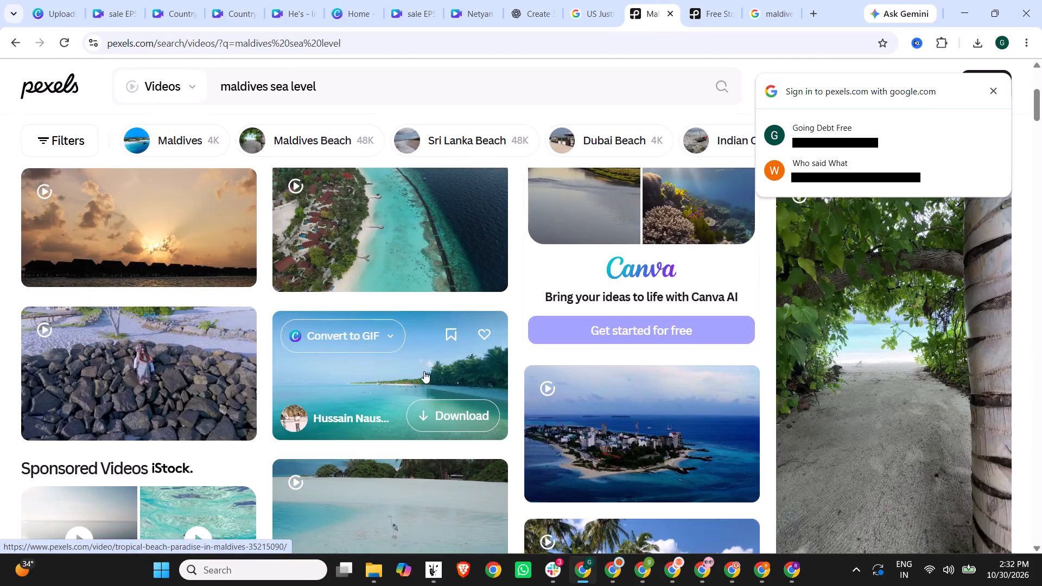
scroll(424, 371, down, 14)
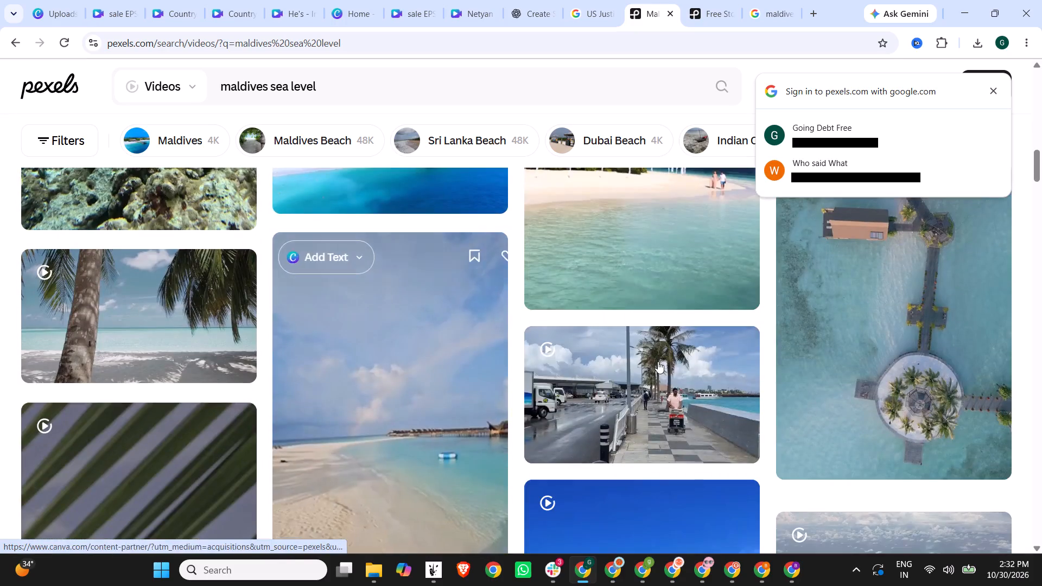
scroll(658, 361, down, 5)
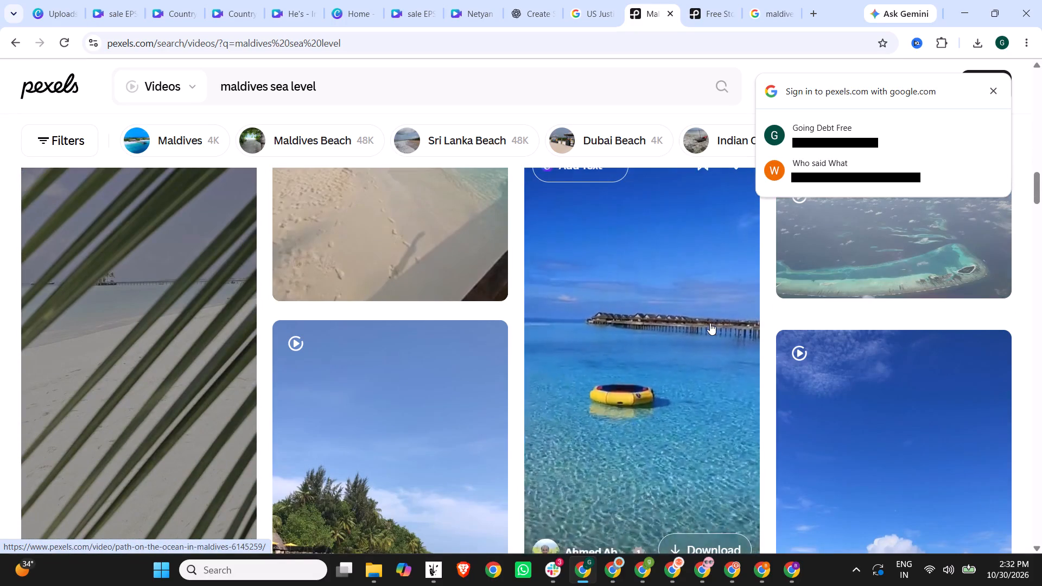
scroll(710, 323, down, 16)
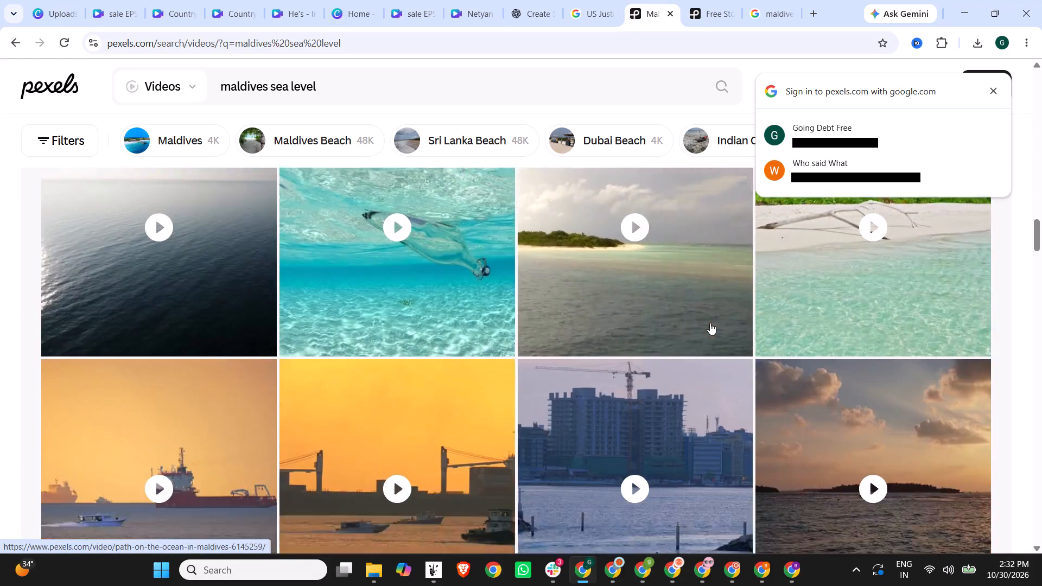
scroll(710, 323, down, 5)
scroll(469, 323, down, 10)
scroll(619, 289, down, 4)
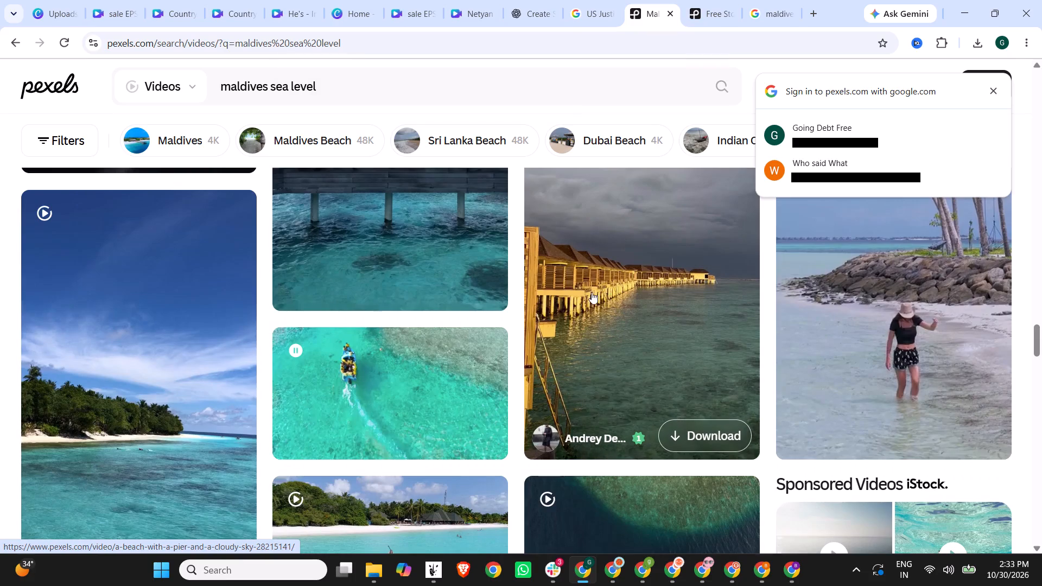
scroll(588, 292, down, 4)
scroll(517, 294, down, 6)
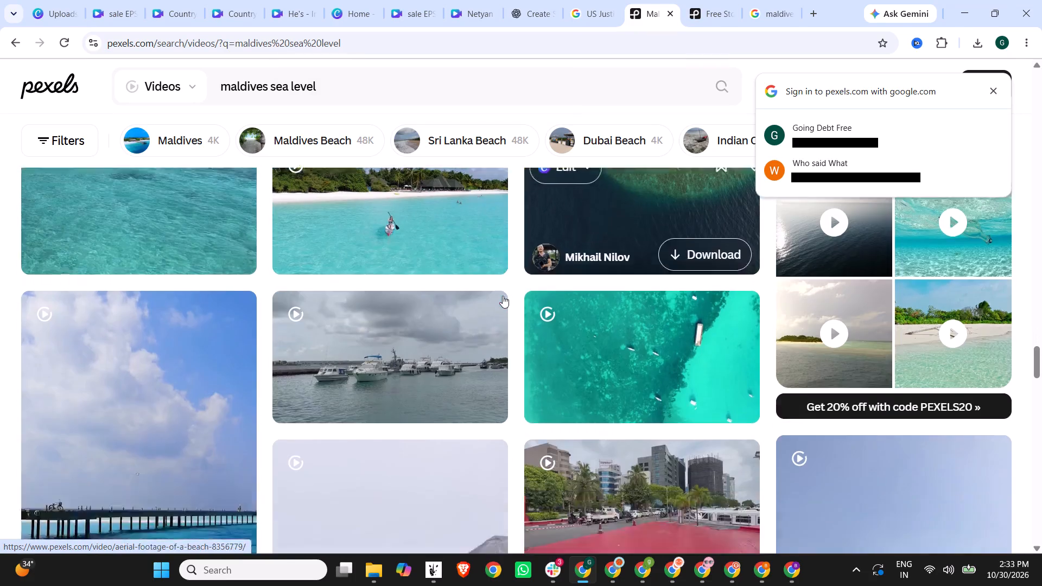
scroll(413, 303, down, 7)
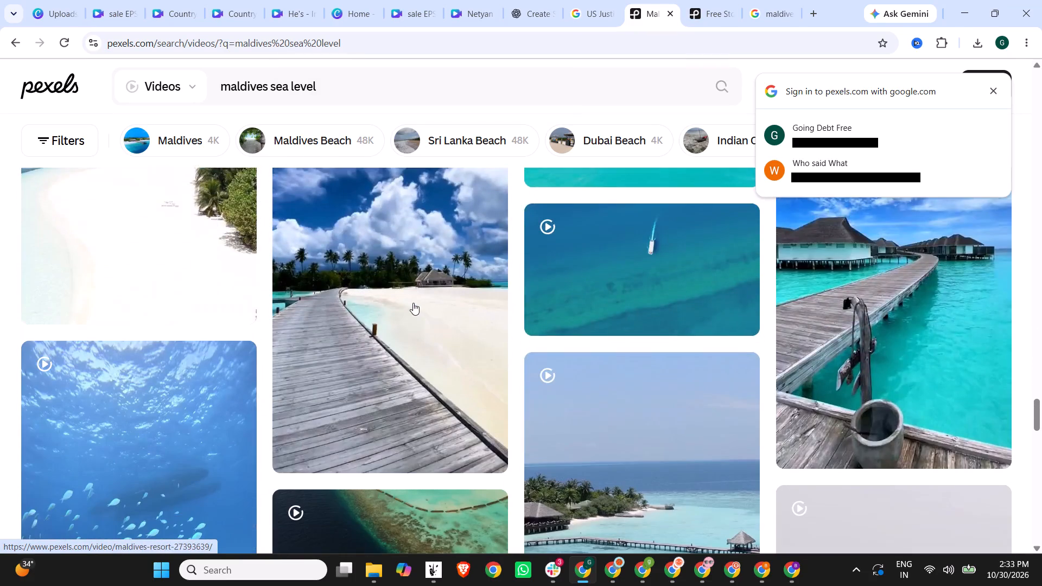
scroll(413, 303, down, 2)
scroll(415, 276, up, 2)
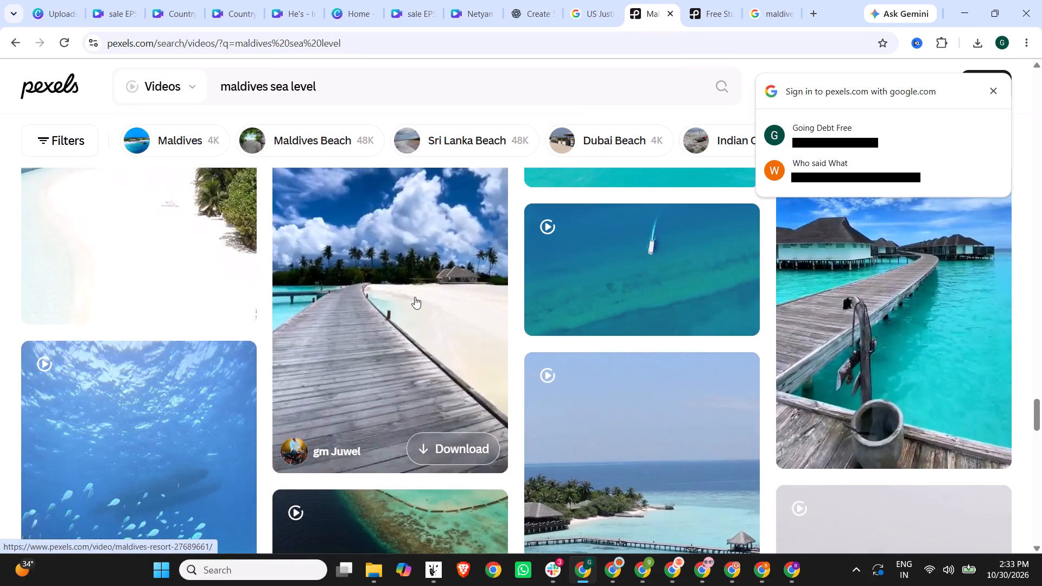
scroll(415, 297, up, 1)
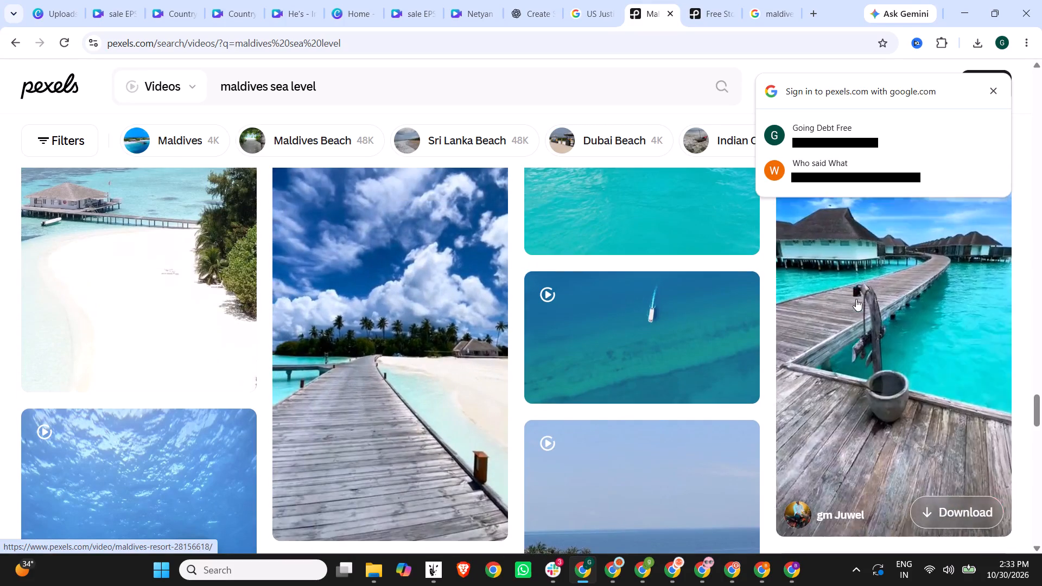
scroll(856, 299, down, 6)
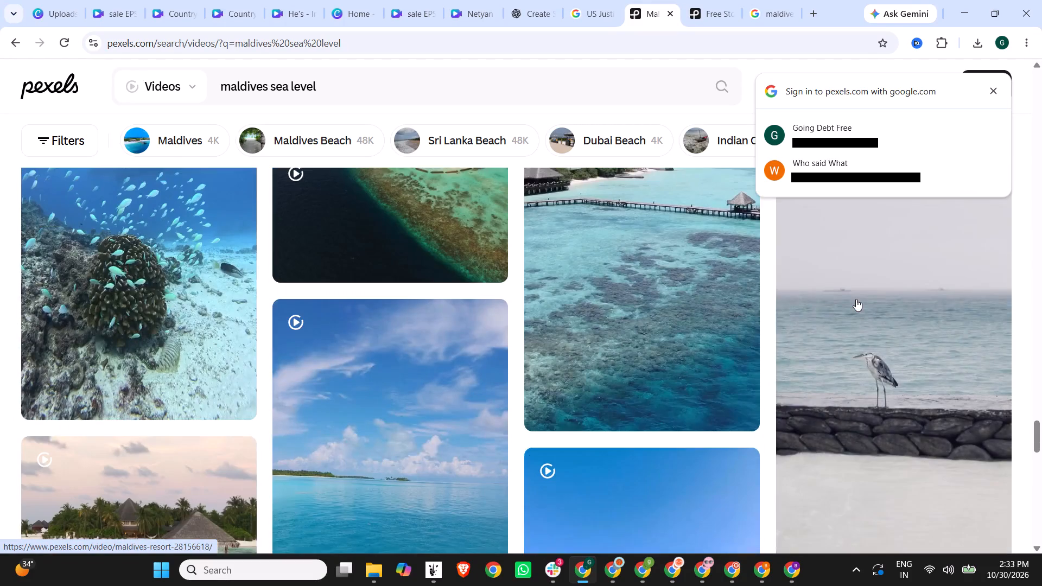
scroll(798, 305, down, 3)
scroll(143, 333, down, 4)
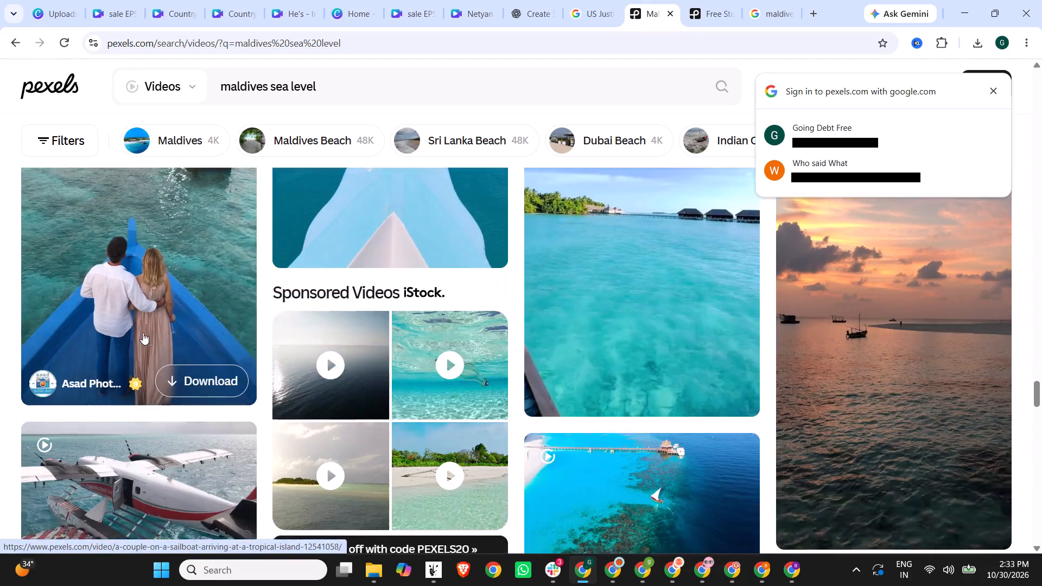
scroll(272, 331, down, 2)
scroll(611, 353, down, 3)
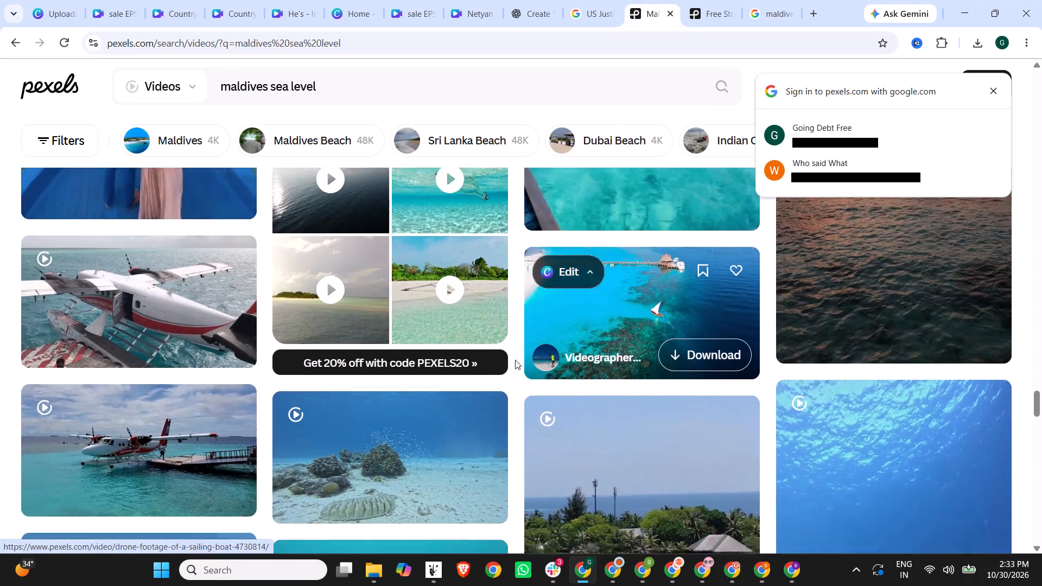
scroll(515, 360, down, 1)
scroll(453, 283, down, 6)
scroll(357, 295, down, 4)
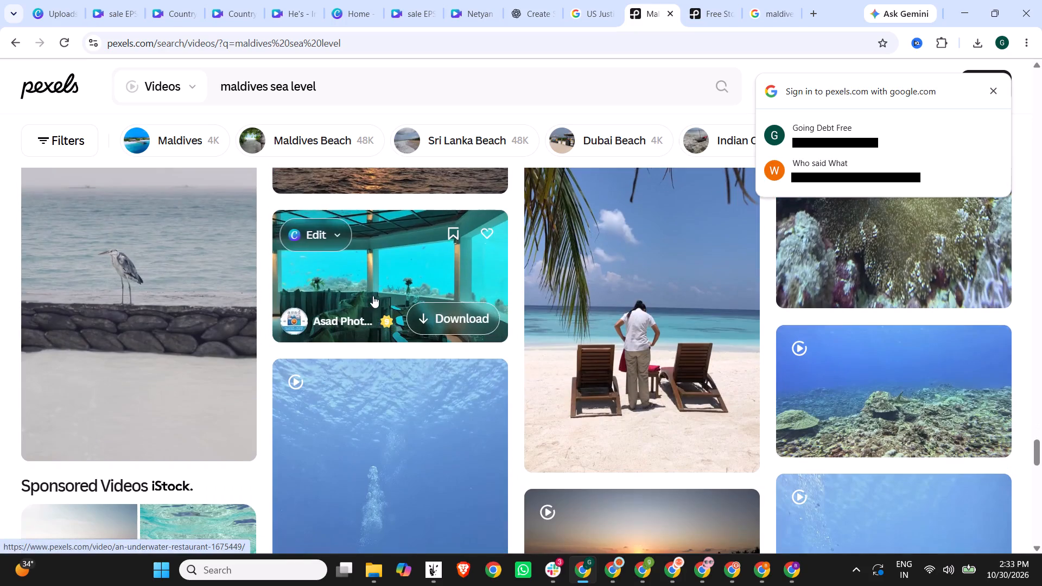
Change the Pexels video search to "maldives resort".
drag(269, 87, 424, 85)
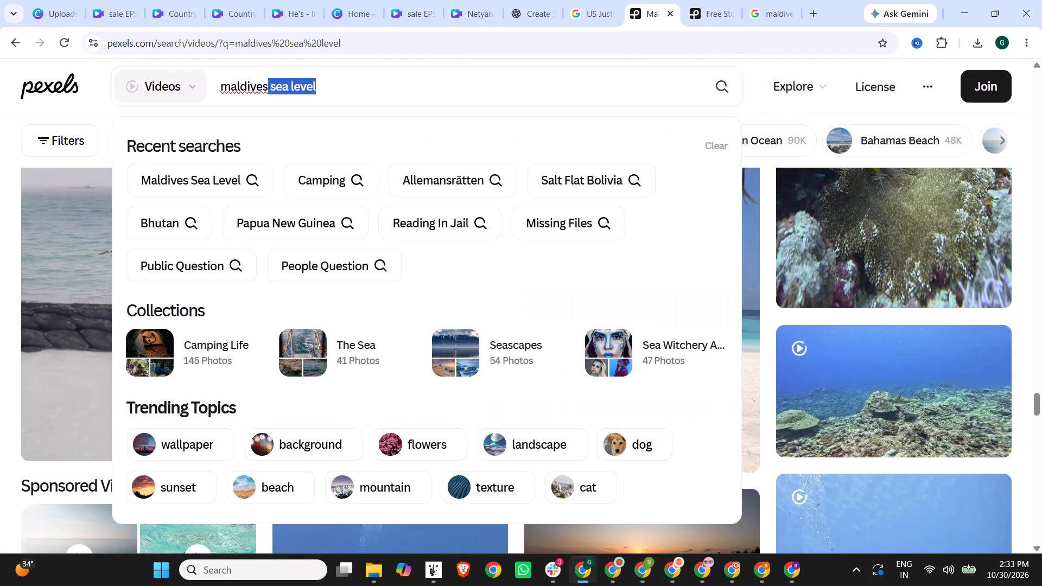
key(space)
text(resort)
key(Return)
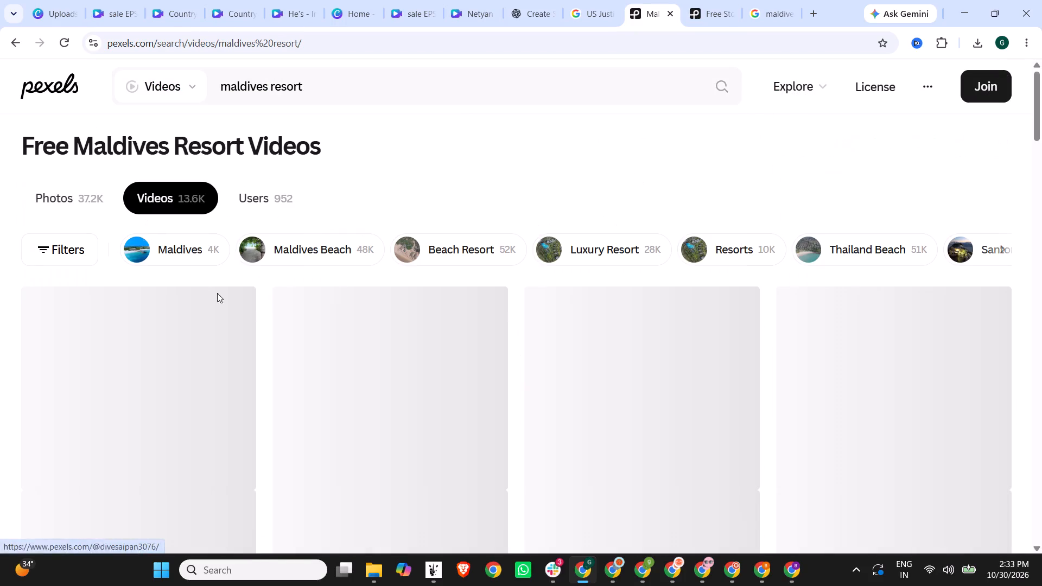
Look through the "maldives resort" video results, including the sponsored clips, for footage suited to the Short's background.
scroll(336, 219, down, 2)
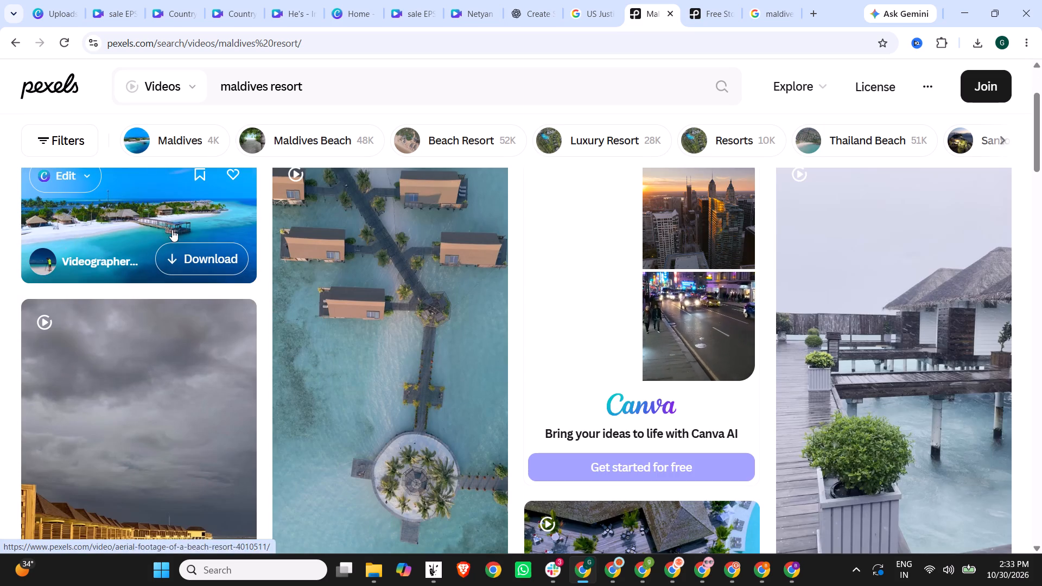
scroll(370, 247, down, 5)
scroll(150, 237, down, 3)
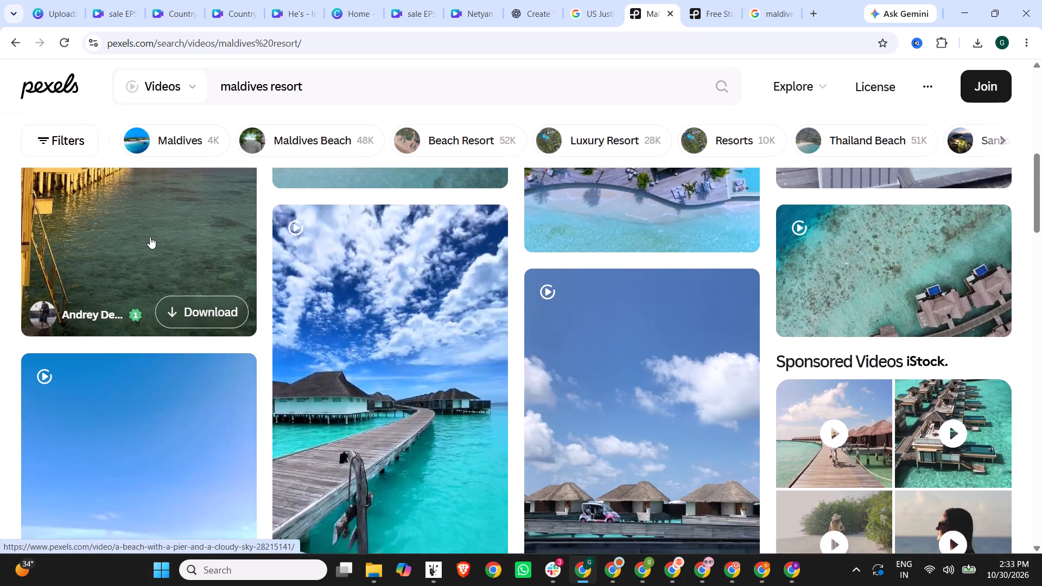
scroll(410, 290, down, 4)
scroll(567, 304, down, 3)
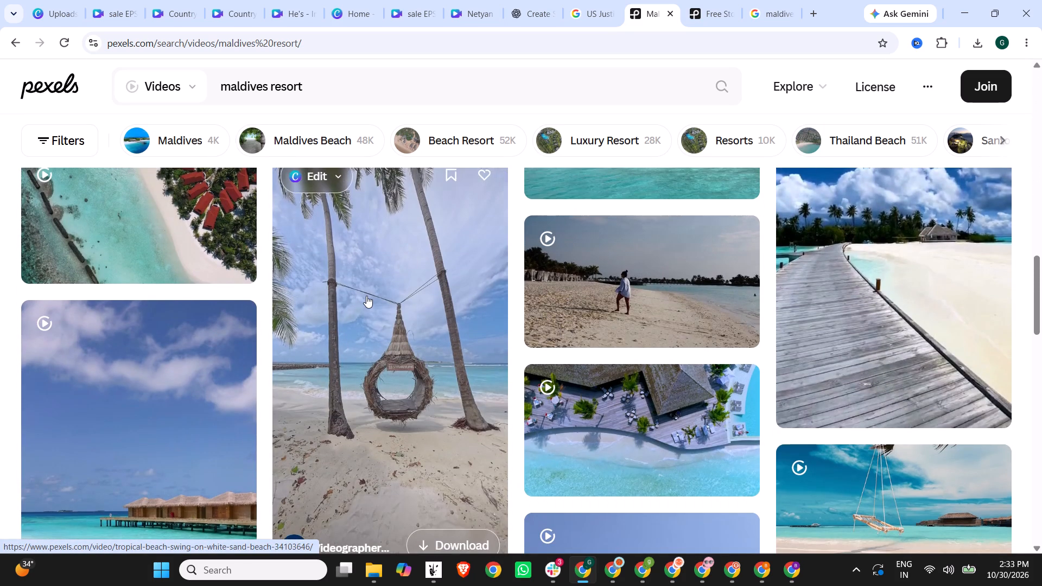
scroll(366, 296, down, 4)
scroll(476, 300, down, 3)
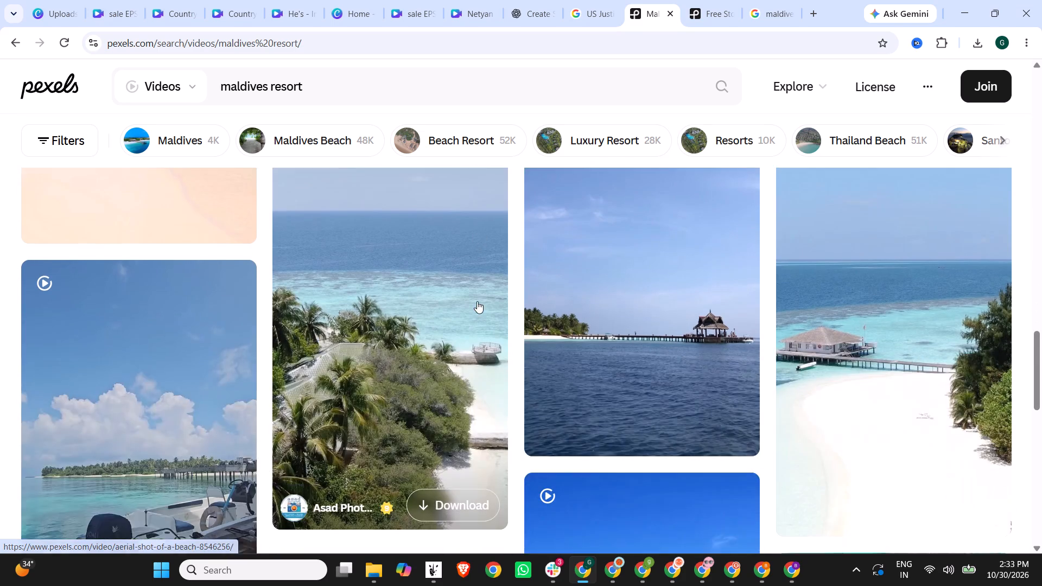
scroll(477, 301, up, 3)
scroll(535, 305, up, 2)
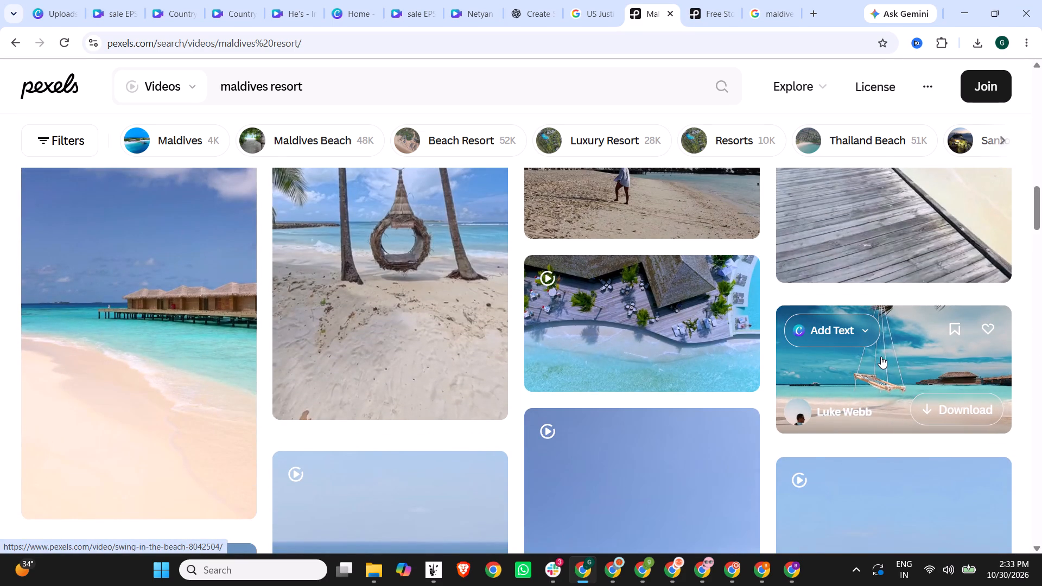
scroll(881, 356, down, 7)
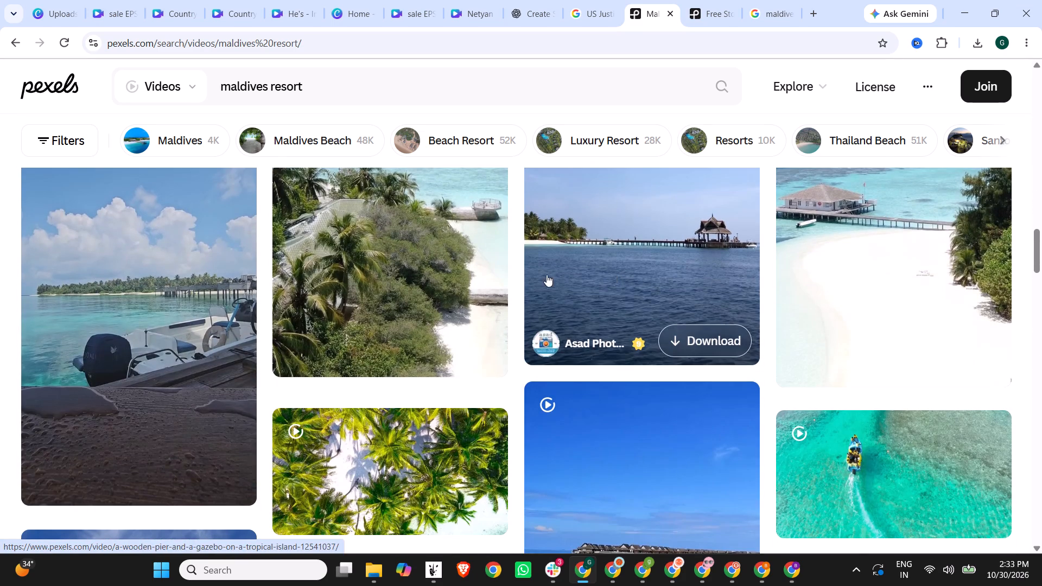
scroll(181, 288, down, 5)
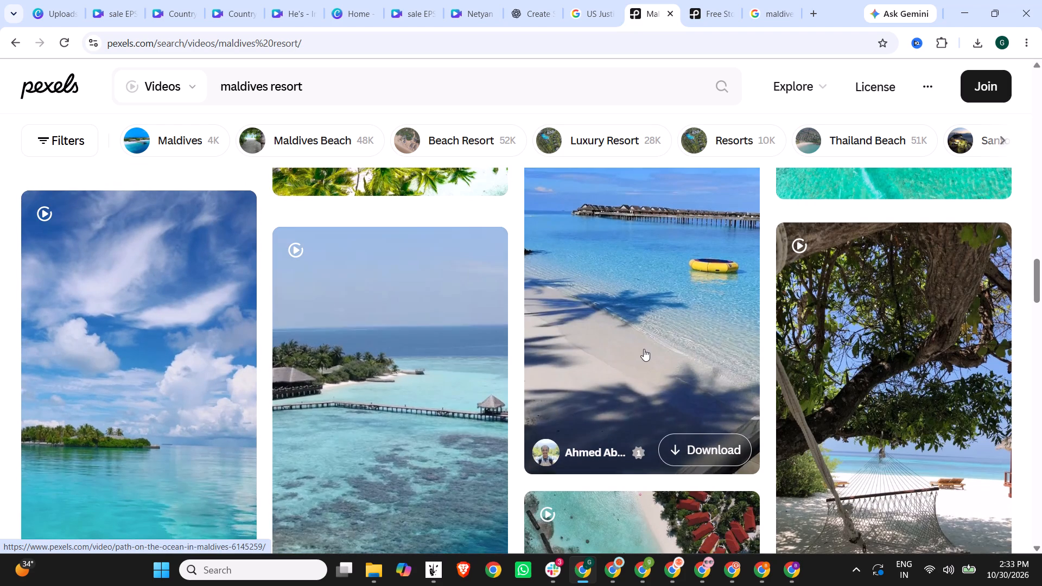
scroll(644, 349, down, 5)
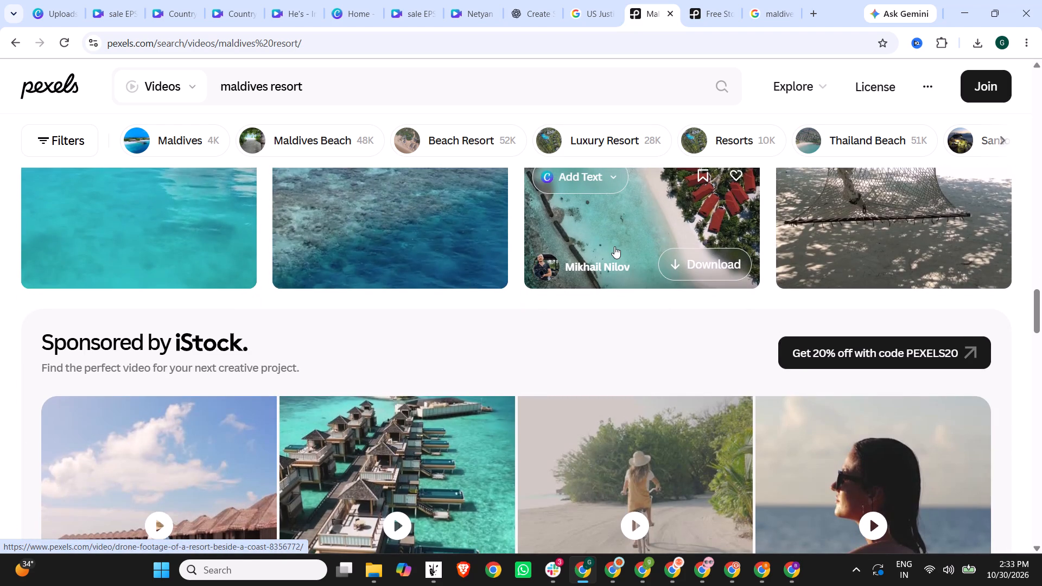
scroll(614, 246, down, 2)
scroll(359, 321, down, 4)
scroll(260, 253, up, 2)
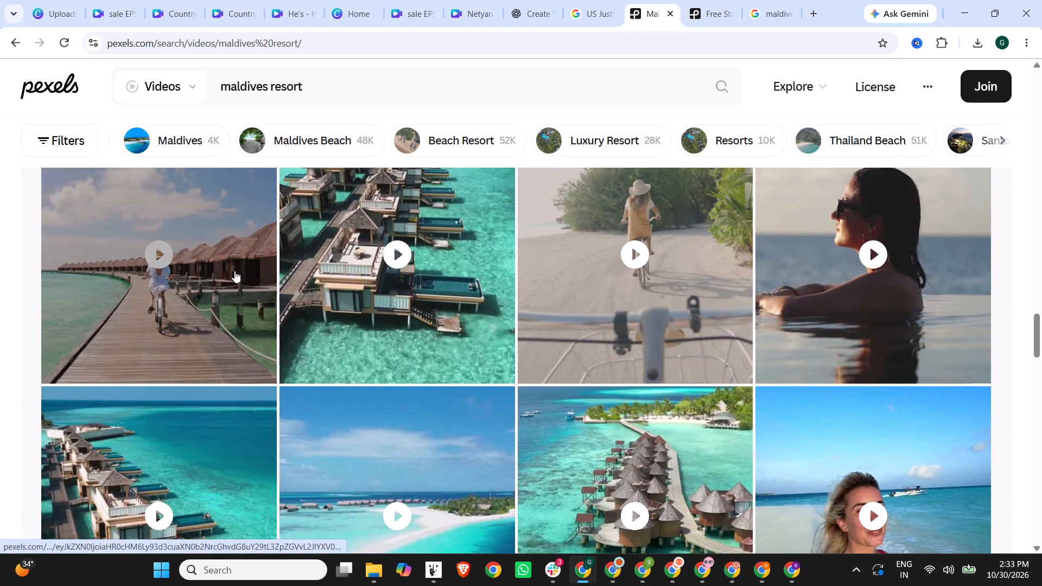
View the sponsored iStock video of a woman cycling on a wooden jetty and close its page.
click(234, 271)
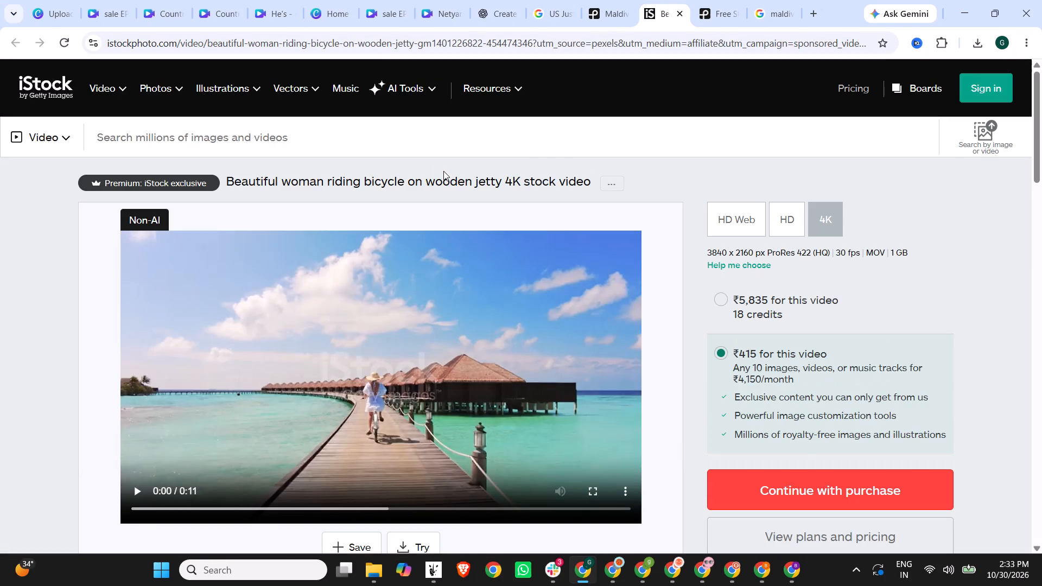
click(681, 15)
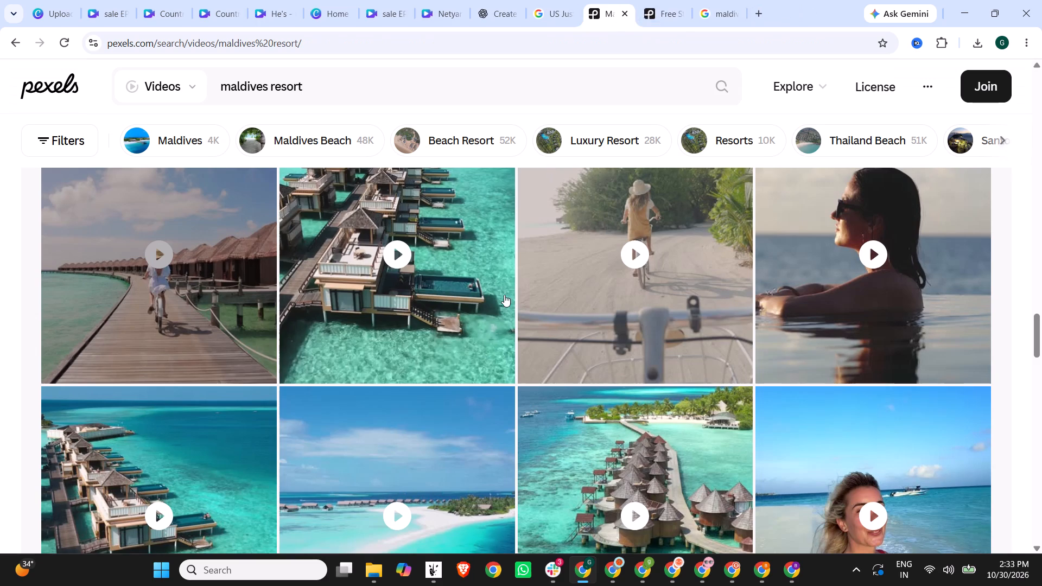
Examine further "maldives resort" video results, including aerial, beach and jetty clips, for background footage.
scroll(504, 295, down, 10)
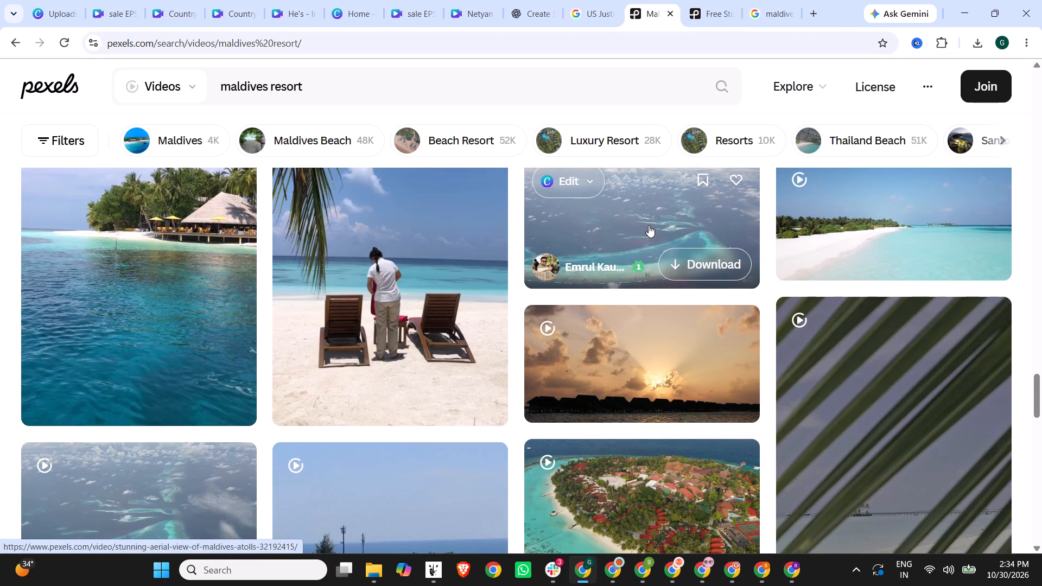
scroll(649, 225, down, 5)
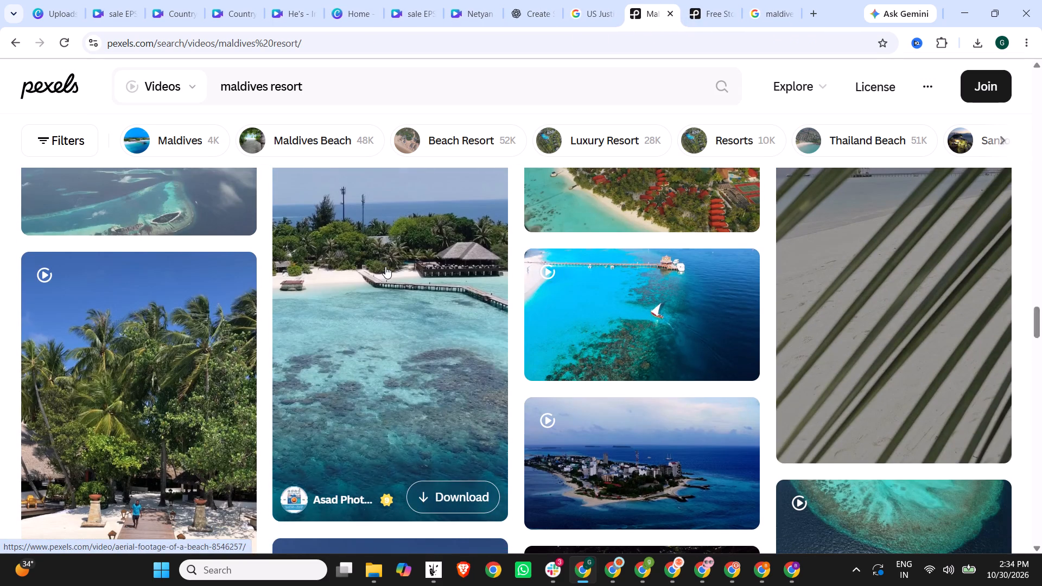
scroll(385, 266, down, 4)
scroll(510, 264, up, 2)
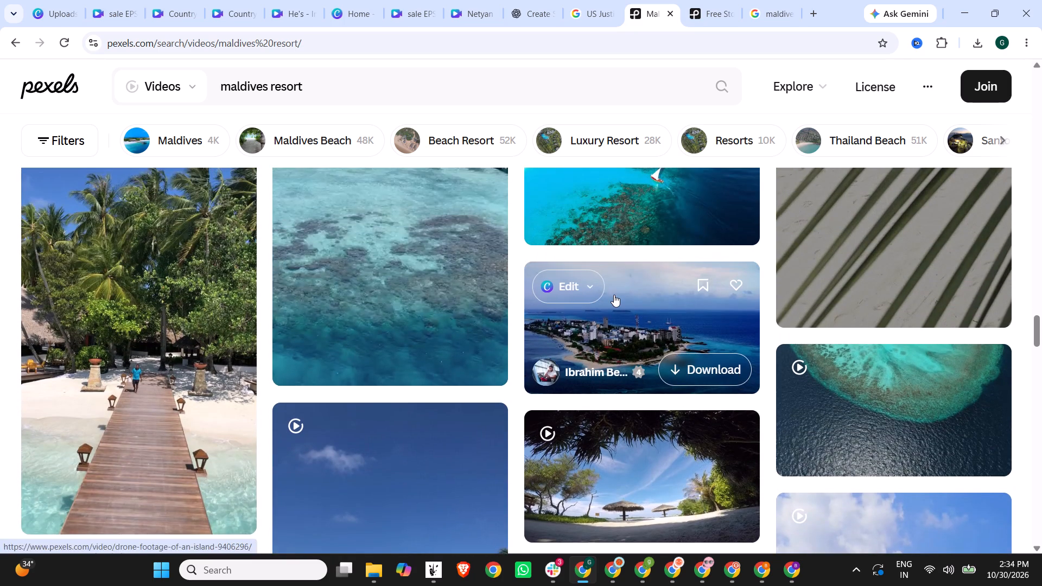
scroll(614, 295, down, 3)
scroll(403, 282, down, 2)
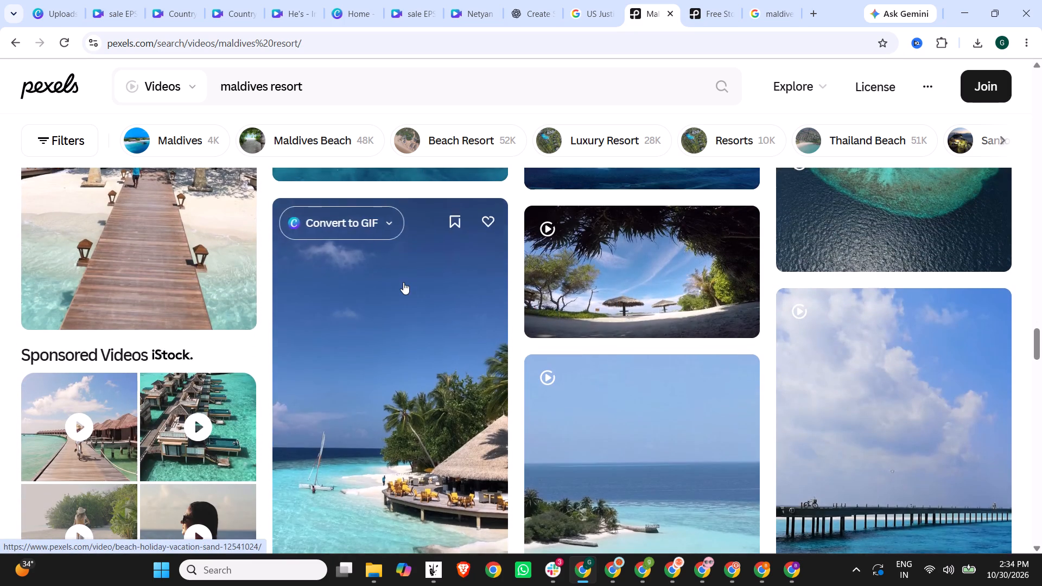
scroll(403, 282, down, 2)
scroll(837, 284, down, 2)
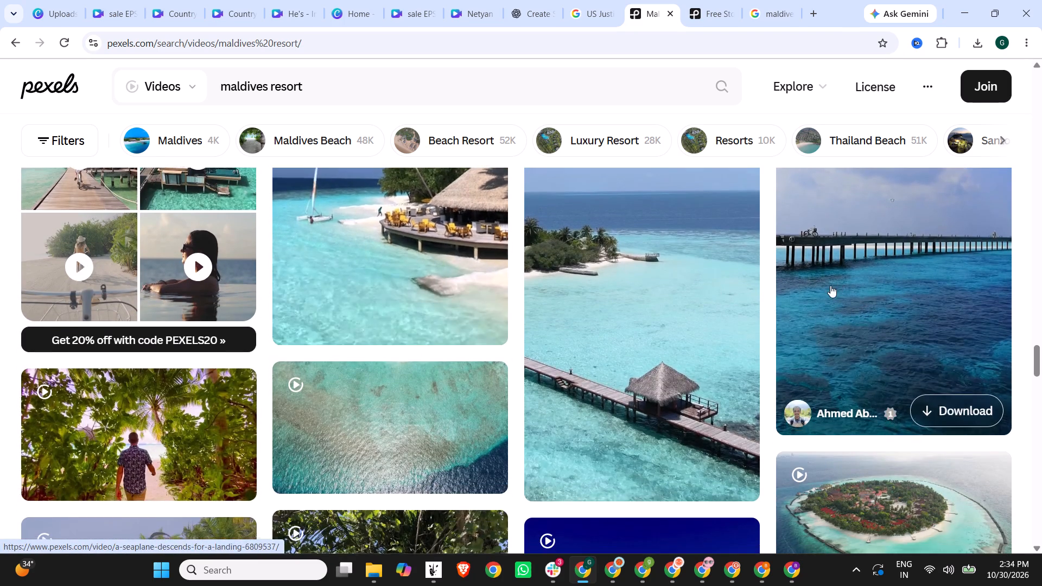
scroll(830, 285, down, 1)
scroll(641, 252, down, 4)
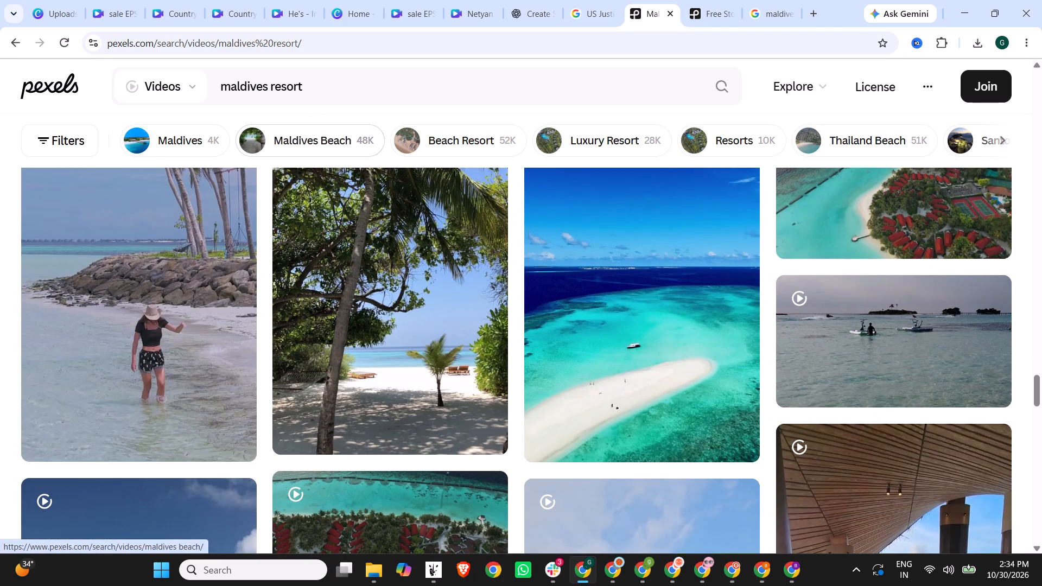
Shorten the Pexels video search to "maldives".
drag(272, 83, 369, 83)
key(BackSpace)
key(BackSpace)
key(Return)
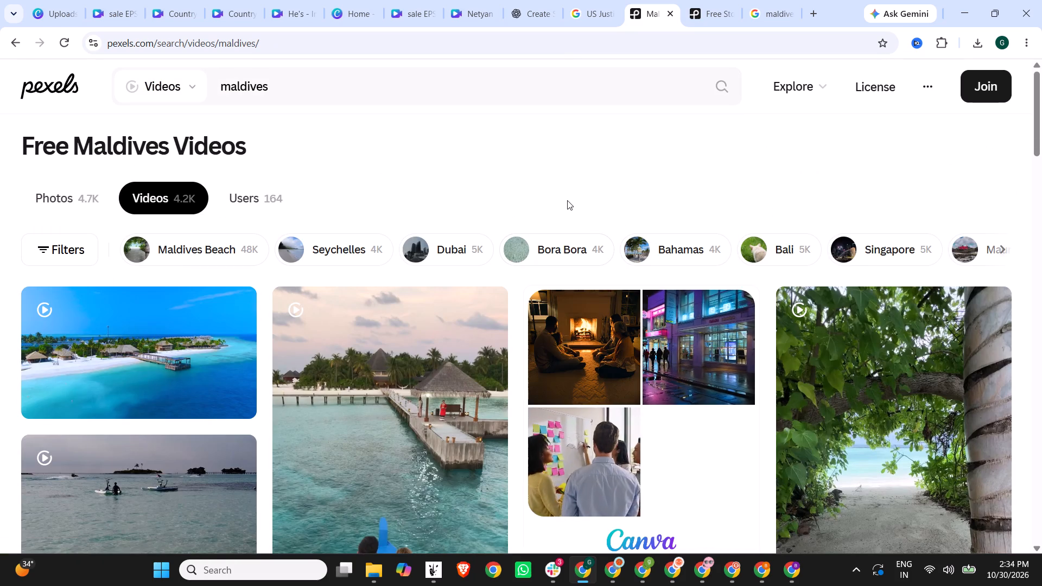
Open the aerial beach resort video with the wooden pier and download it for free.
click(223, 349)
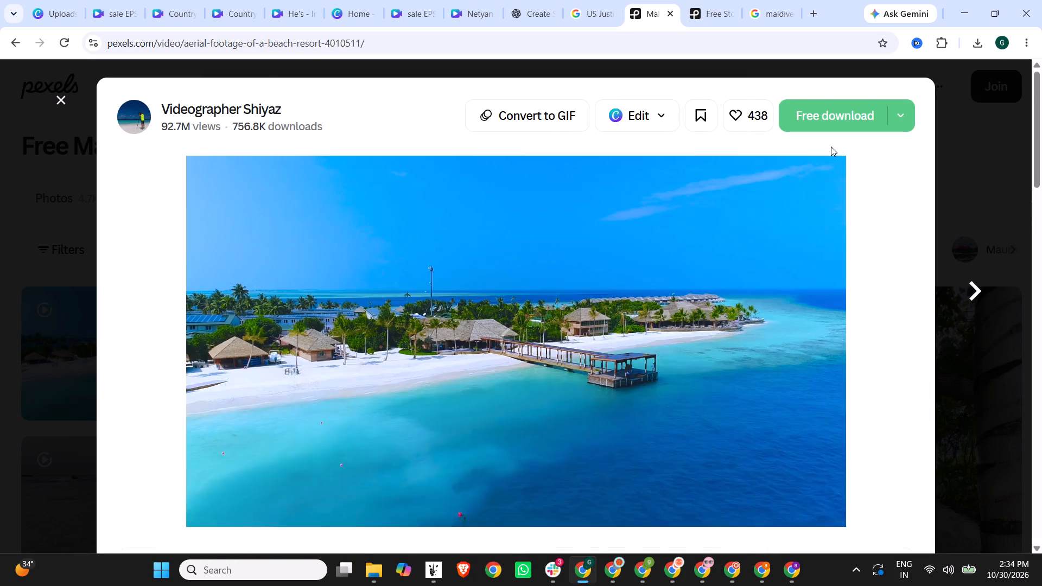
scroll(629, 256, down, 3)
scroll(626, 258, up, 4)
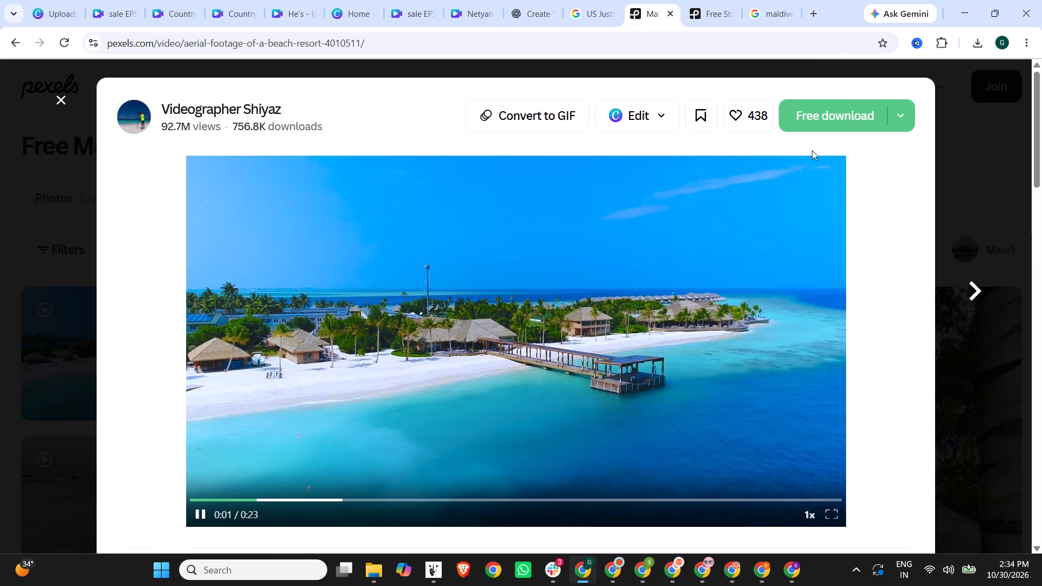
click(832, 118)
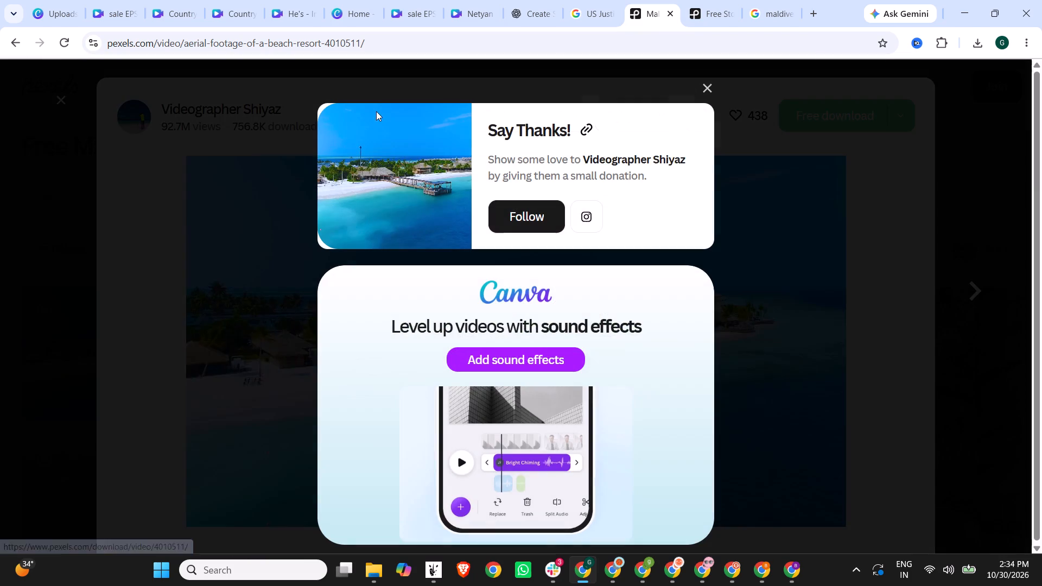
Copy the videographer's credit name and paste it into the address bar of the Maldives flag search tab.
drag(689, 157, 583, 157)
key(ctrl+c)
click(768, 0)
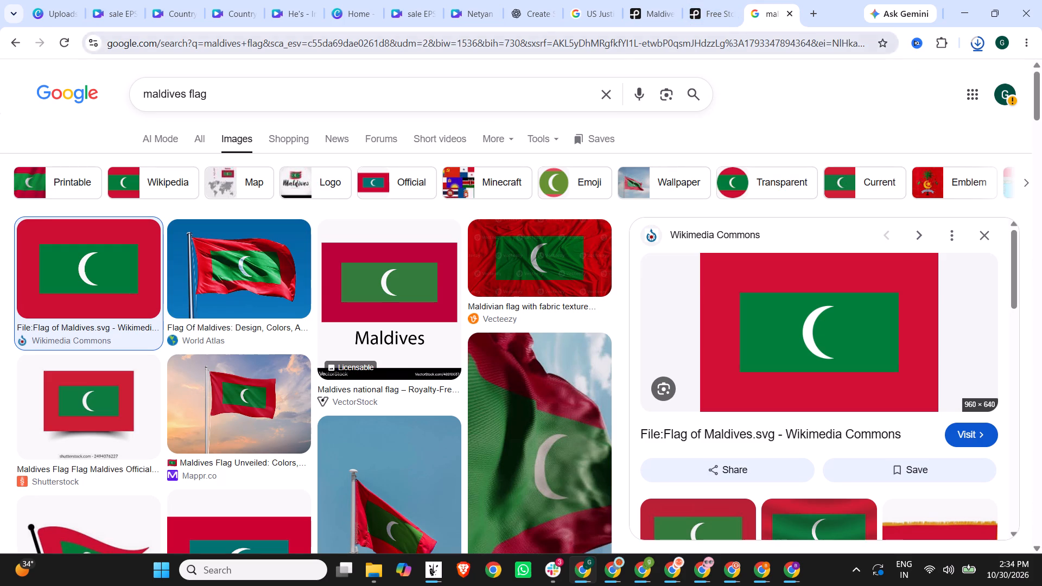
click(674, 40)
key(ctrl+v)
Upload 4010511-hd_1920_1080_25fps to the Canva Country Facts design and replace the campsite video with it.
click(127, 0)
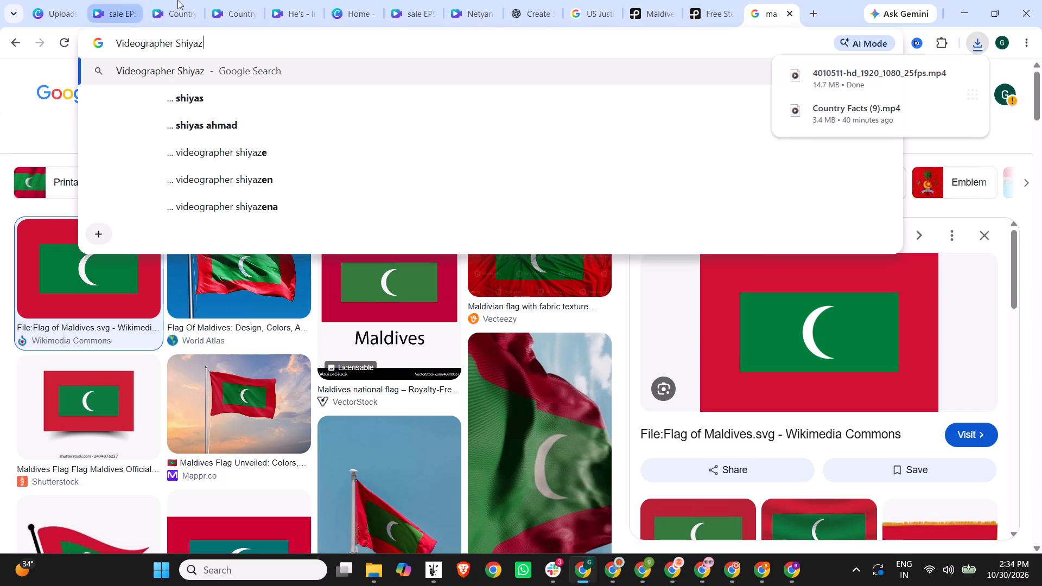
click(180, 0)
scroll(626, 310, down, 2)
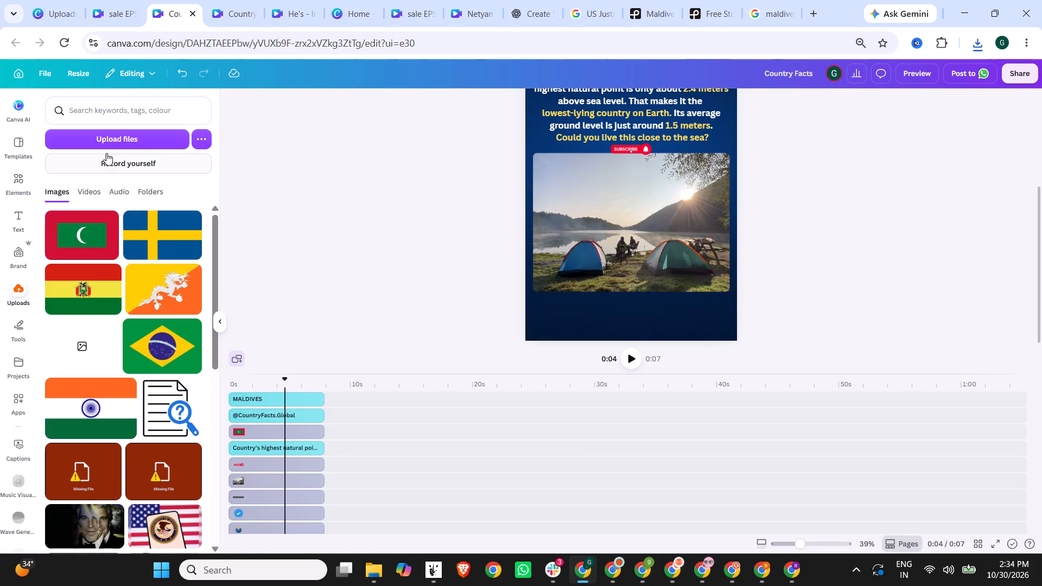
click(106, 144)
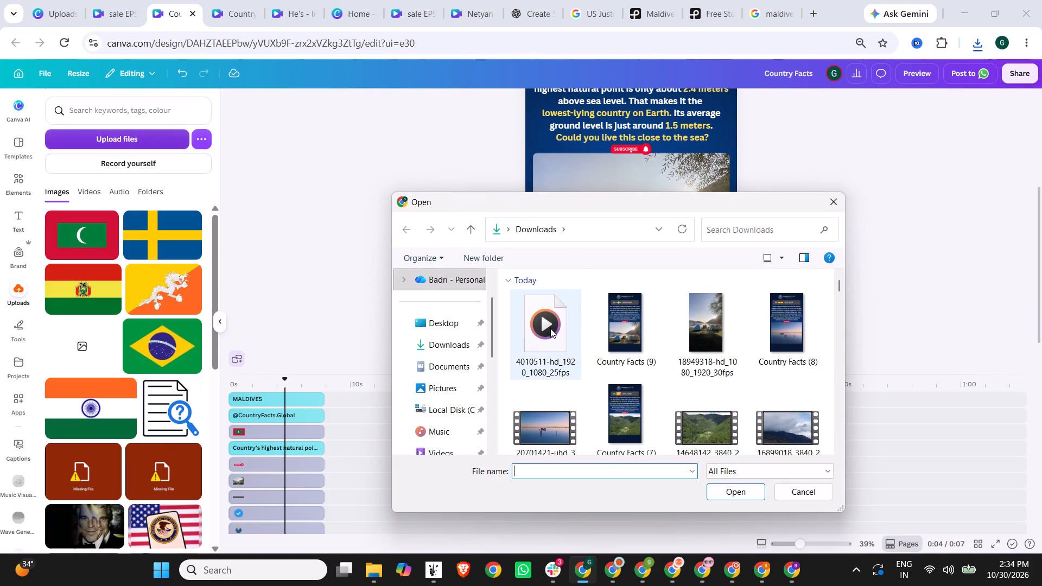
double_click(550, 328)
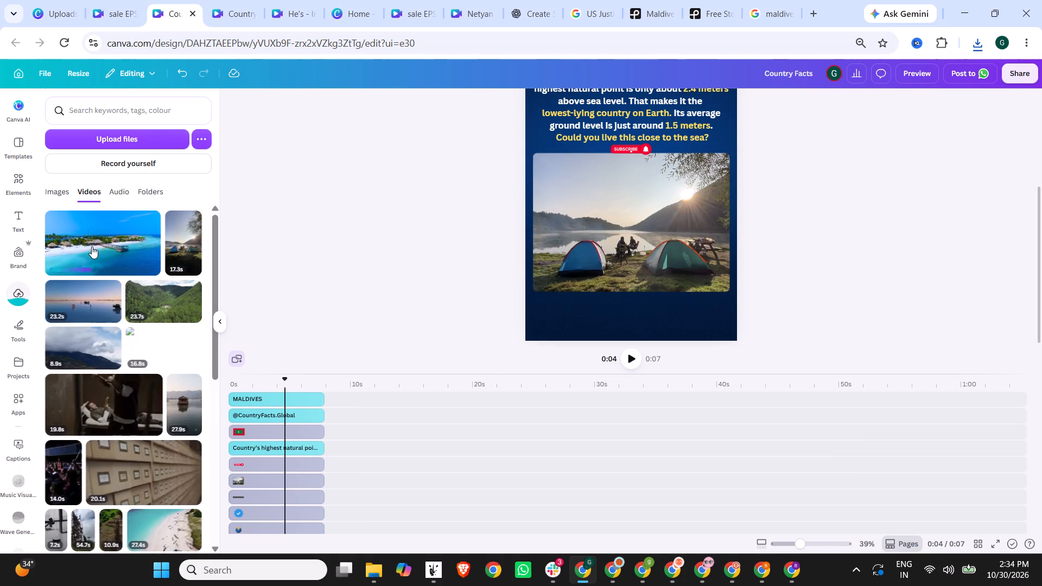
drag(92, 246, 588, 241)
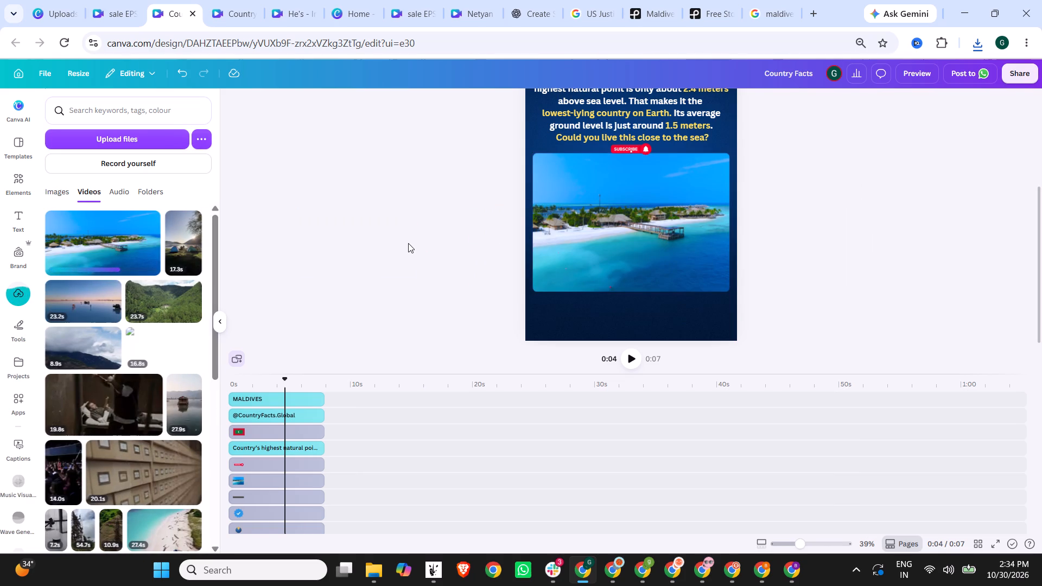
Preview the Maldives Short with its new beach resort footage.
scroll(406, 262, up, 5)
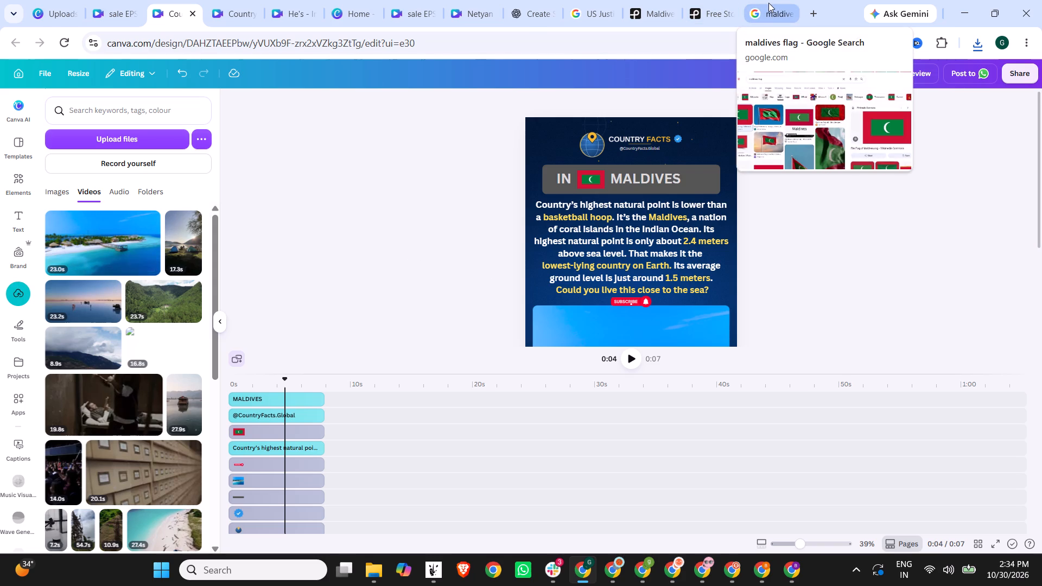
click(931, 69)
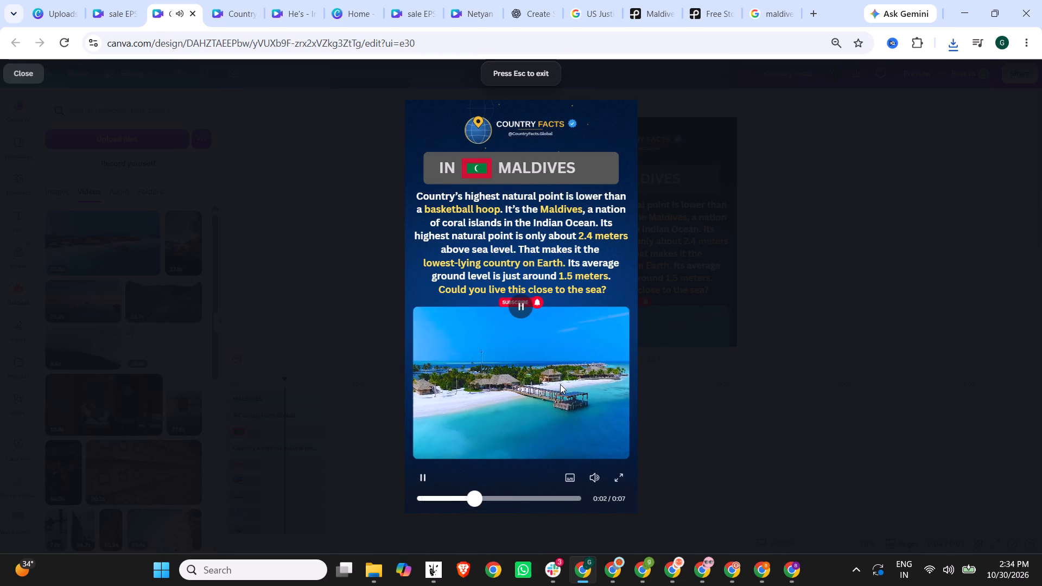
click(744, 374)
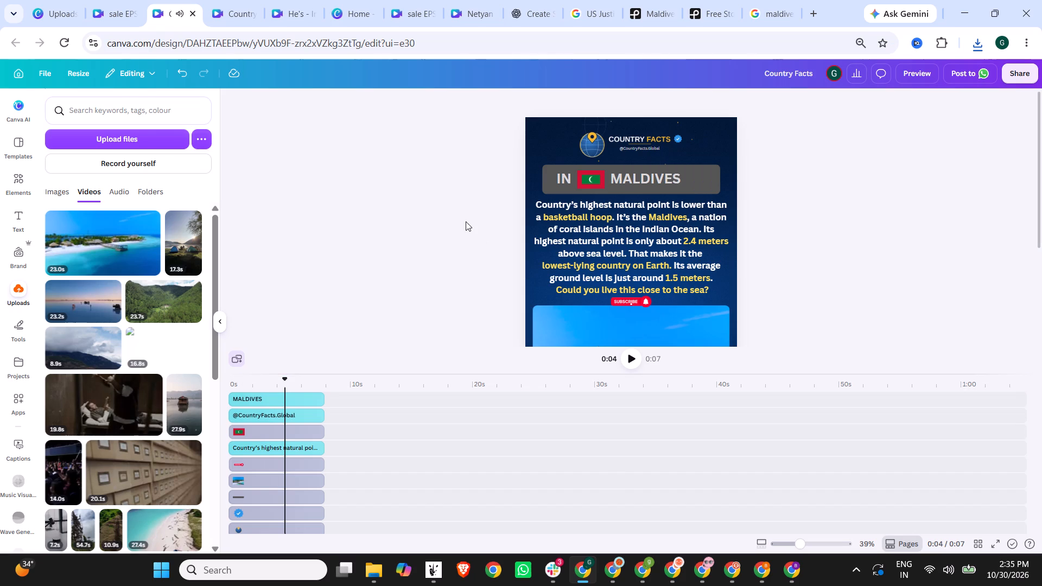
Download the Maldives design as an MP4 video at 1080p.
click(1012, 69)
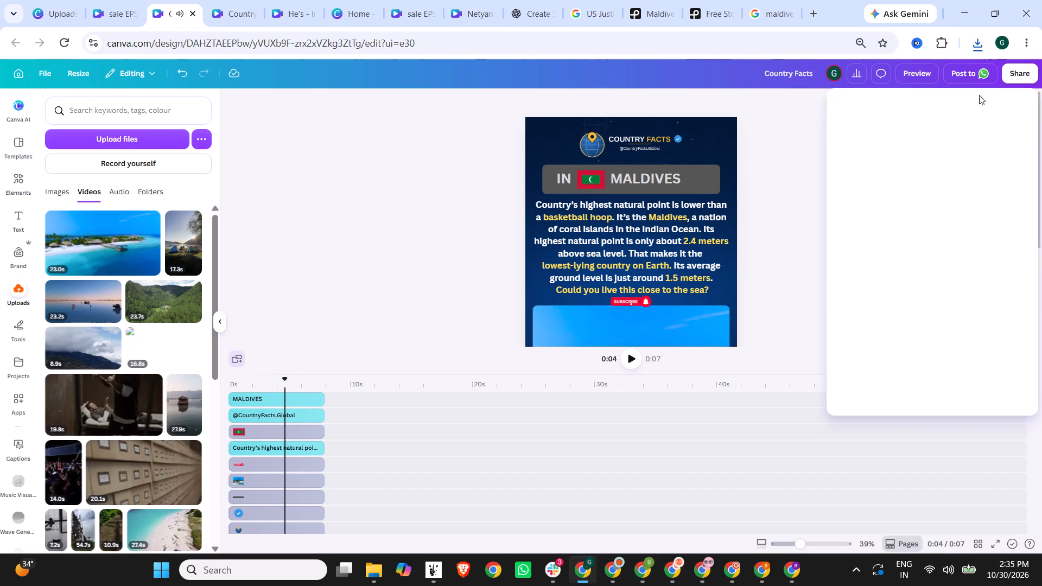
click(859, 307)
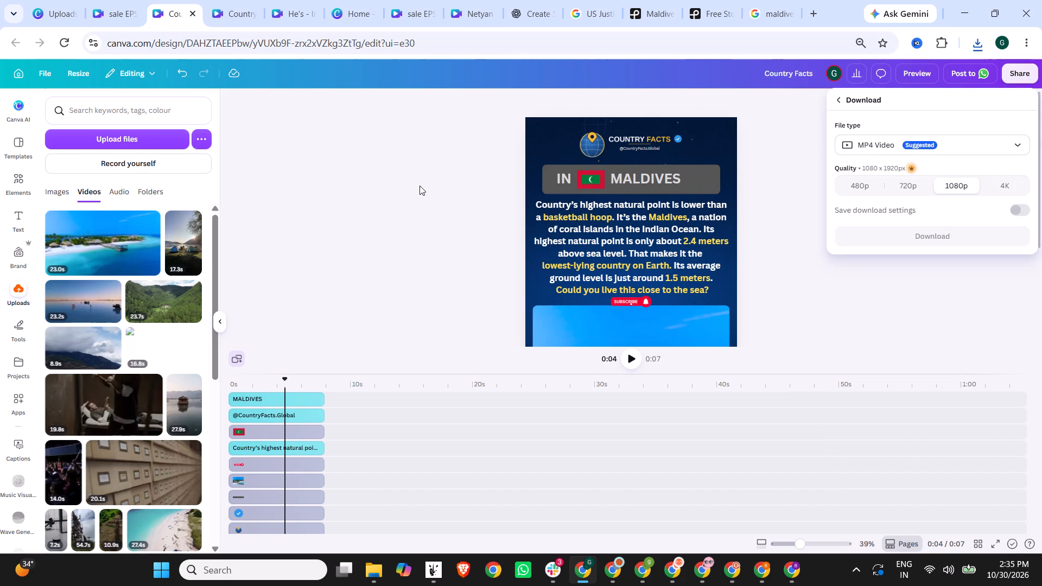
click(905, 235)
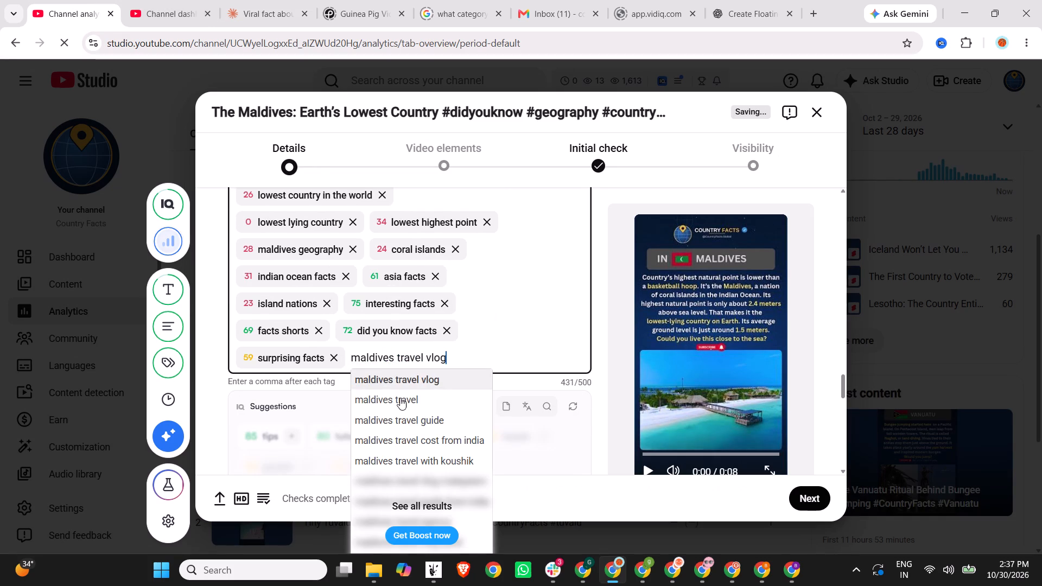
click(400, 398)
double_click(497, 359)
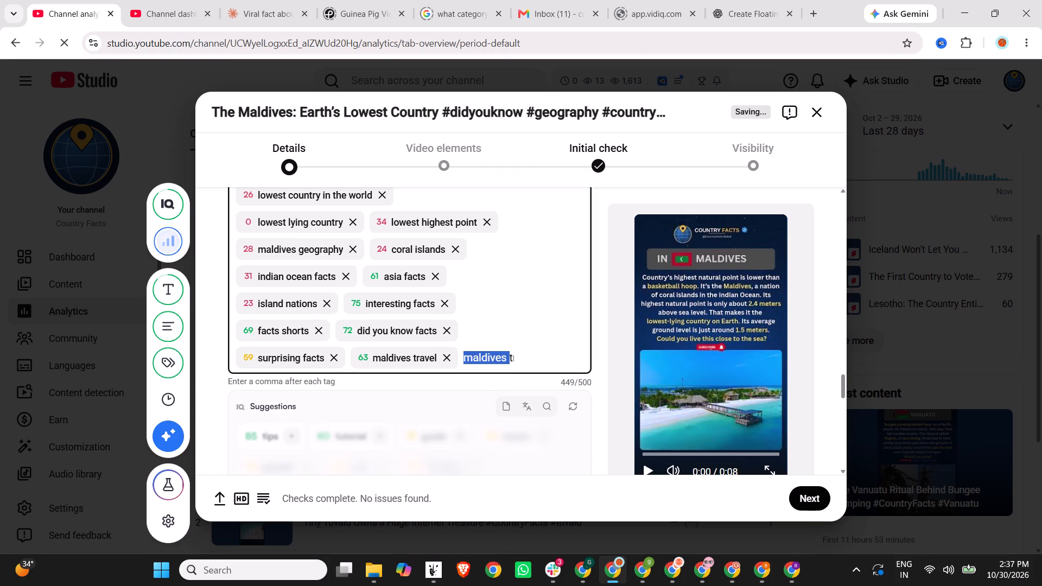
key(Delete)
key(Delete)
key(Delete)
key(Delete)
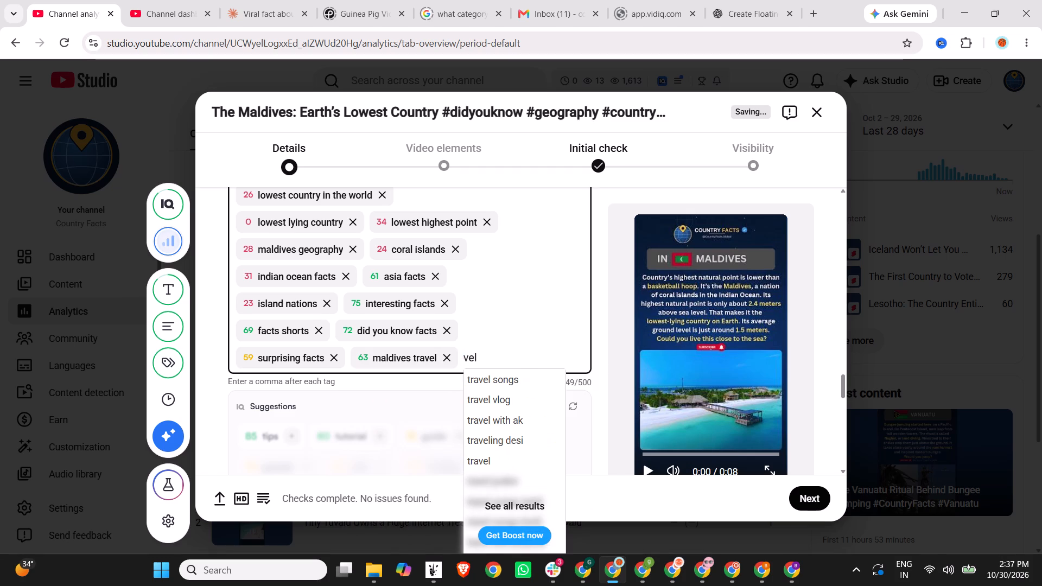
key(Delete)
key(Delete)
key(Delete)
Add the suggested tags maldives couple package and maldives honeymoon, clearing any leftover text.
text(maldives)
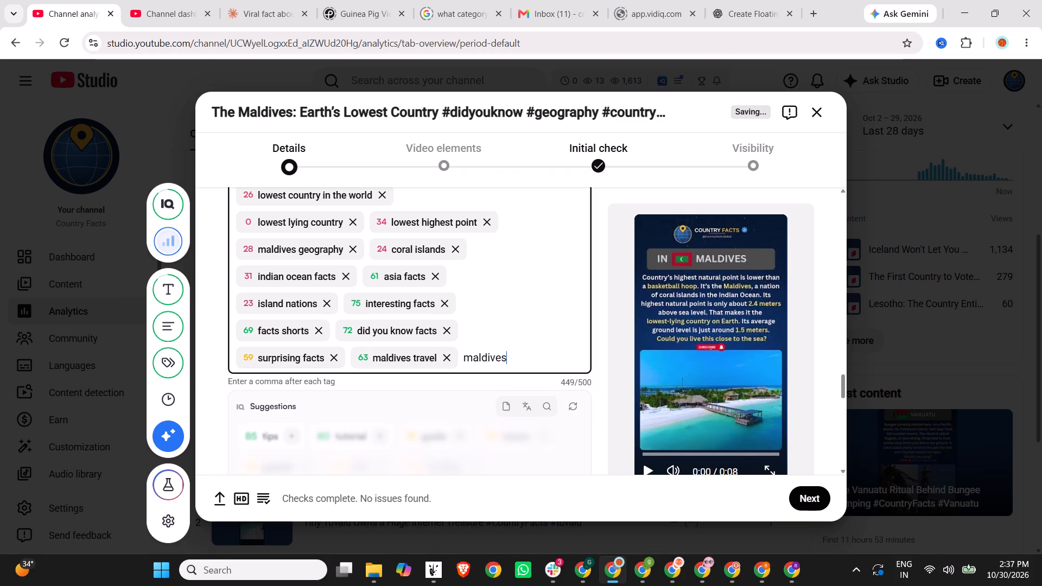
key(space)
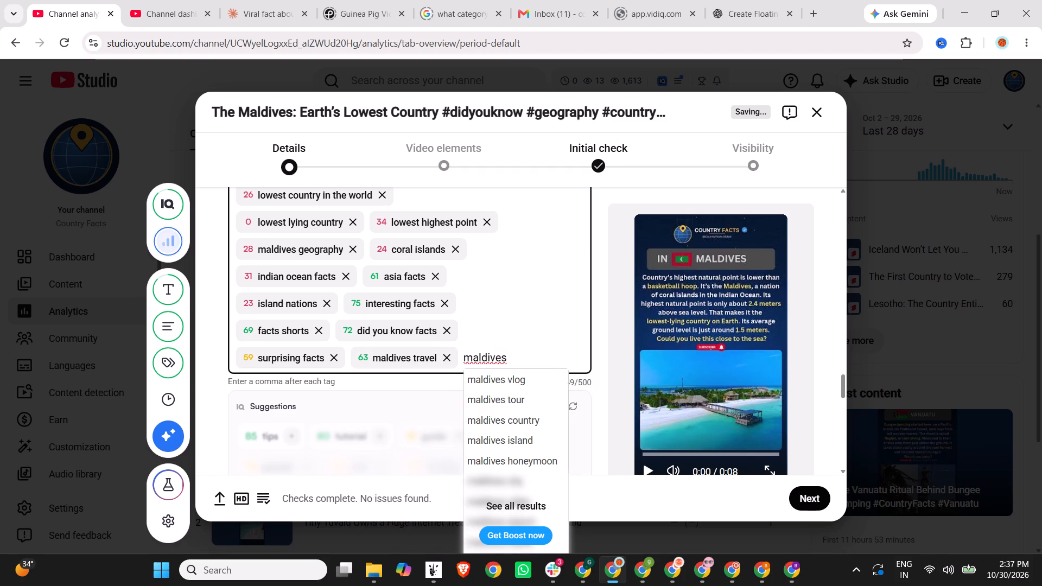
text(co)
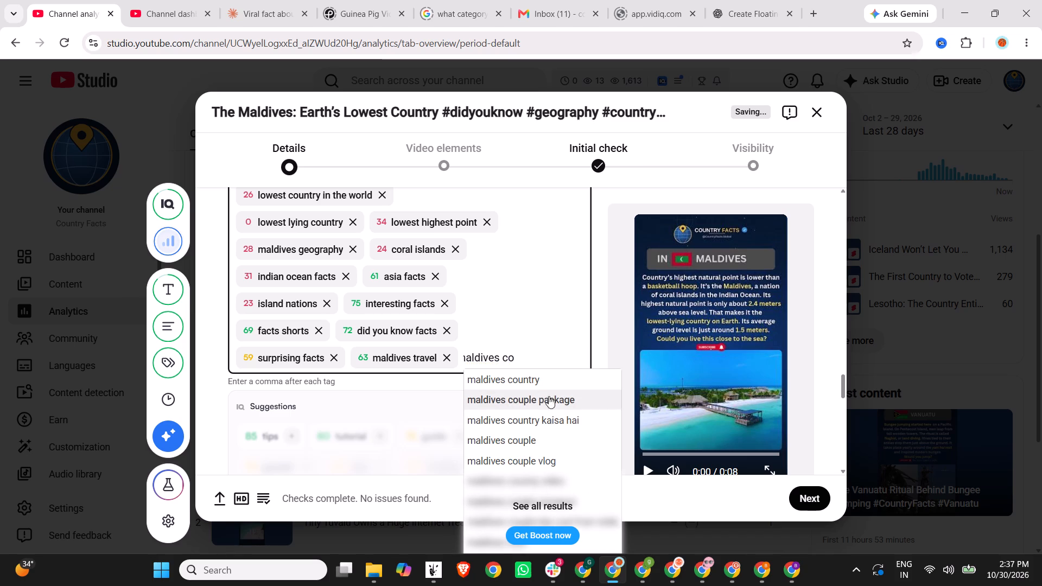
click(541, 394)
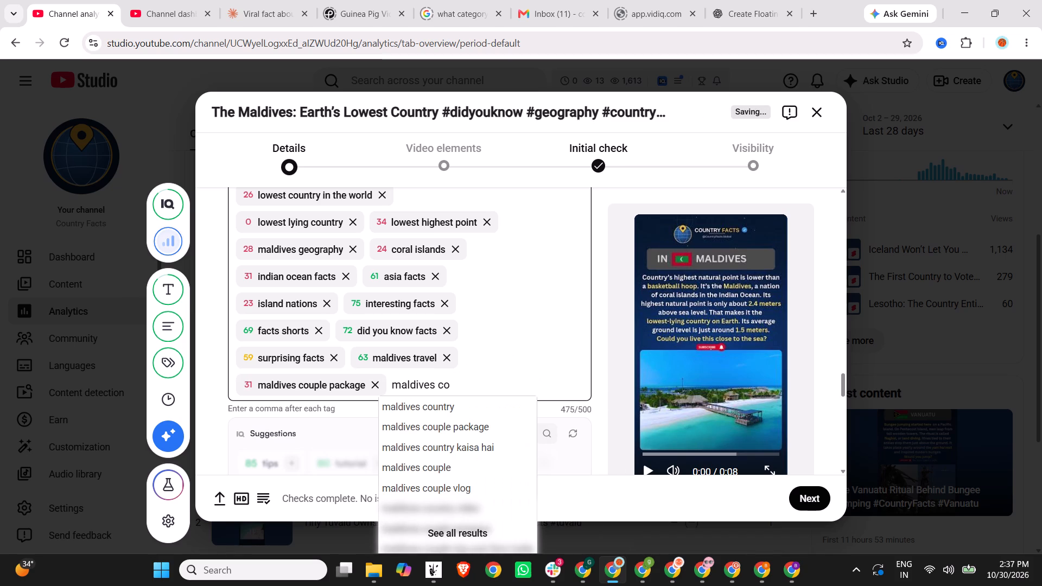
click(463, 386)
key(BackSpace)
key(BackSpace)
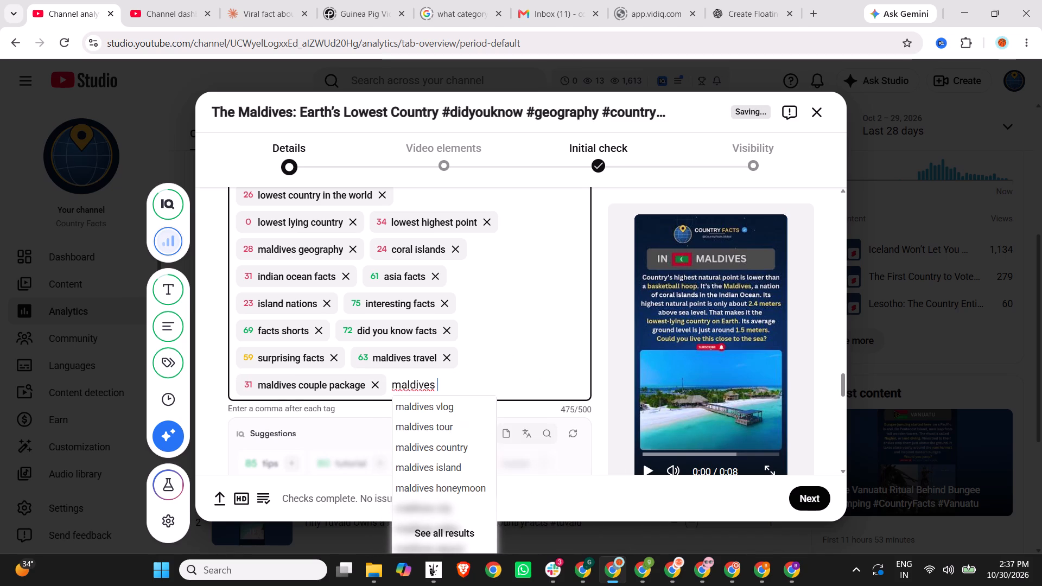
click(460, 486)
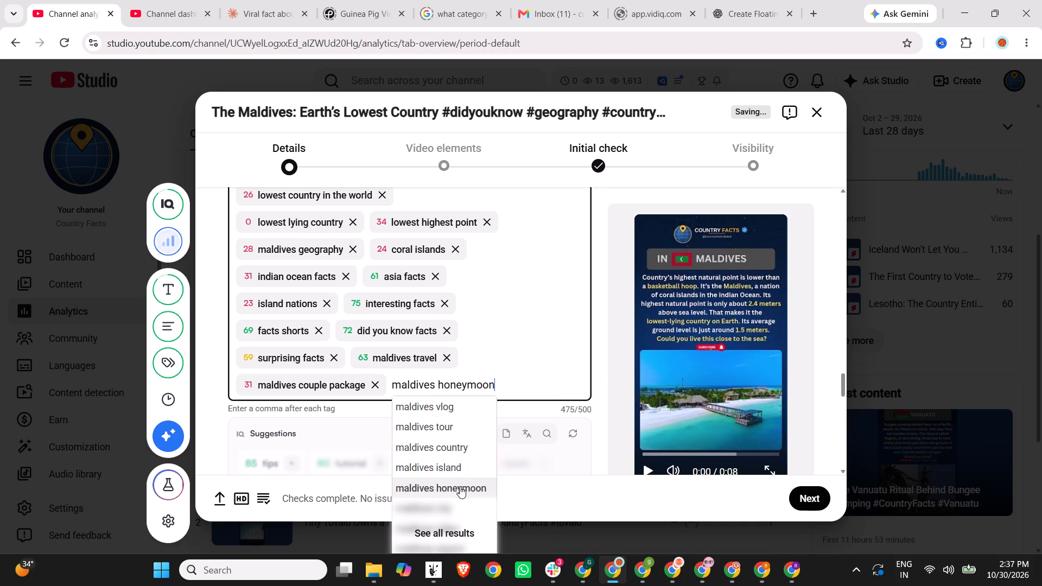
drag(466, 411, 391, 413)
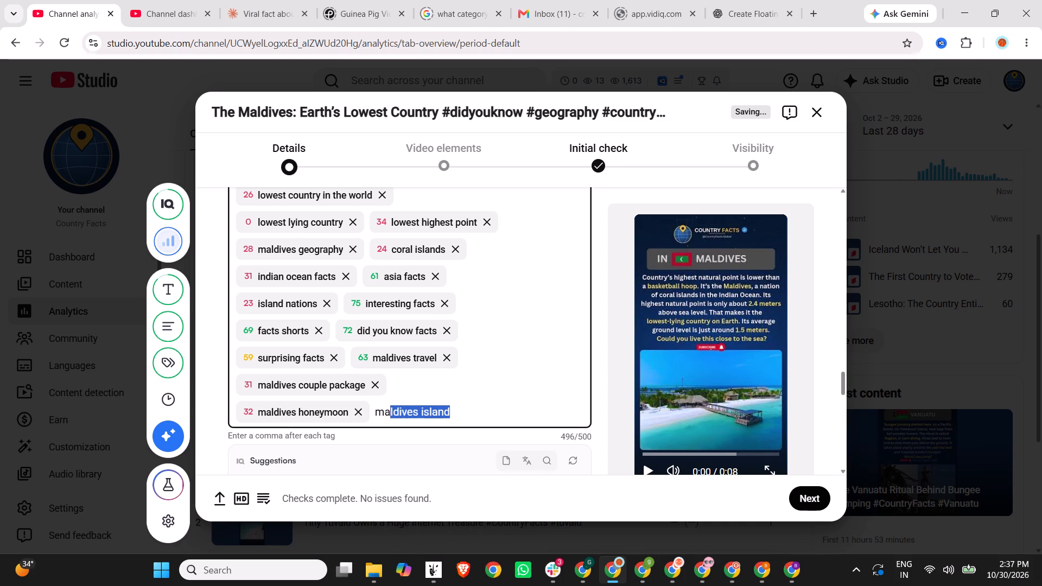
drag(391, 413, 376, 413)
key(BackSpace)
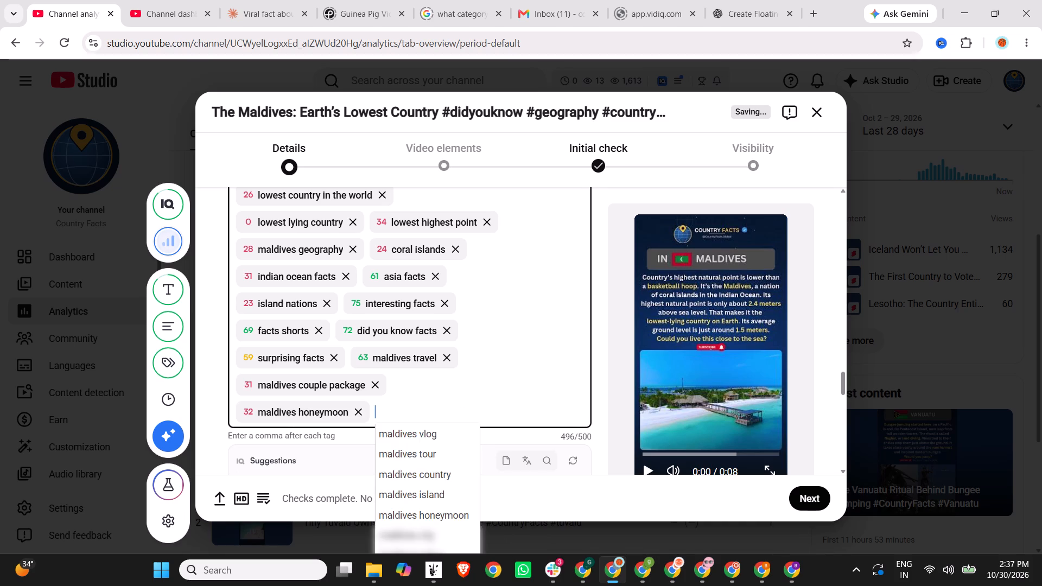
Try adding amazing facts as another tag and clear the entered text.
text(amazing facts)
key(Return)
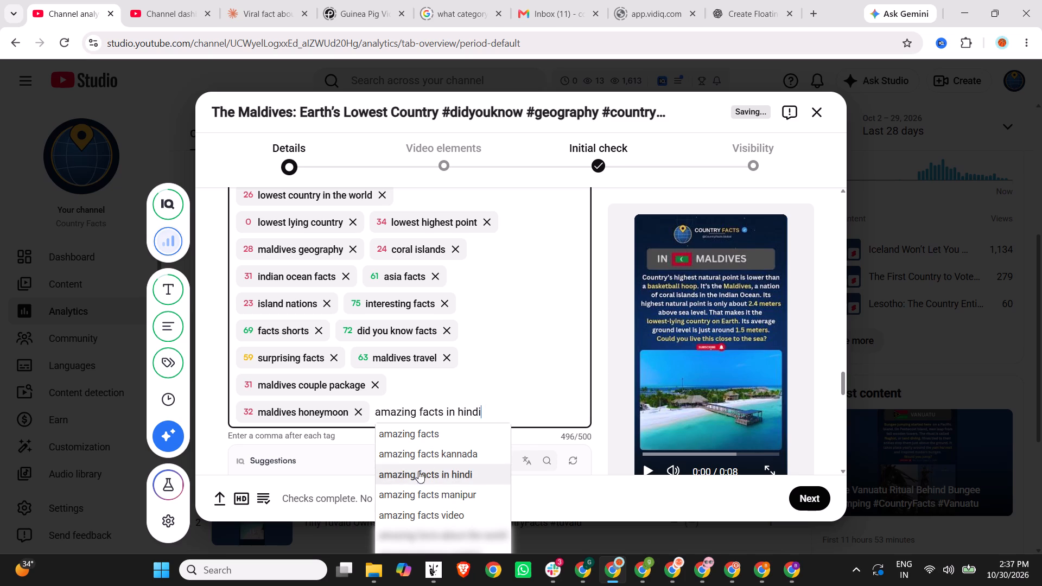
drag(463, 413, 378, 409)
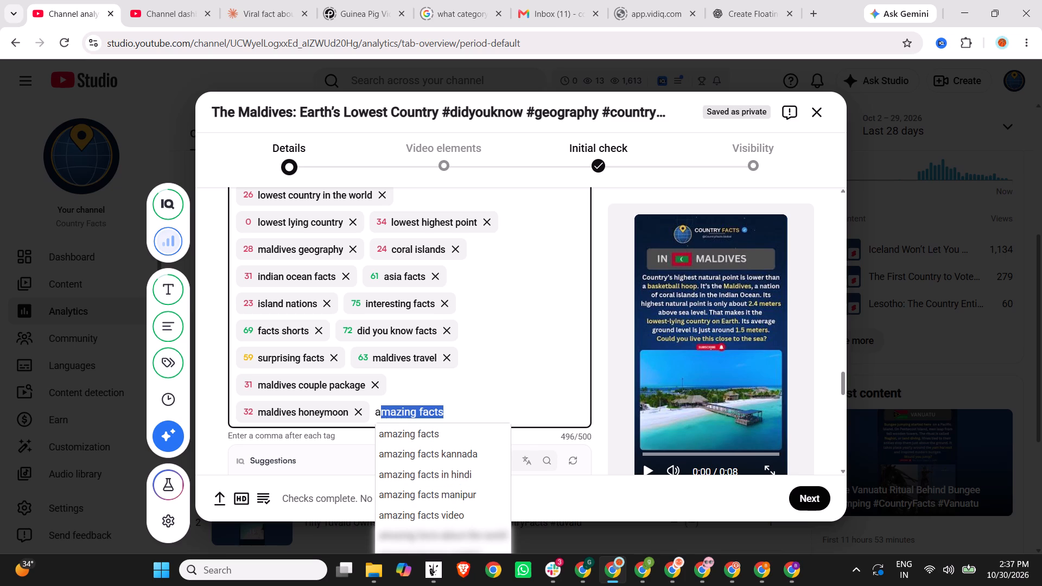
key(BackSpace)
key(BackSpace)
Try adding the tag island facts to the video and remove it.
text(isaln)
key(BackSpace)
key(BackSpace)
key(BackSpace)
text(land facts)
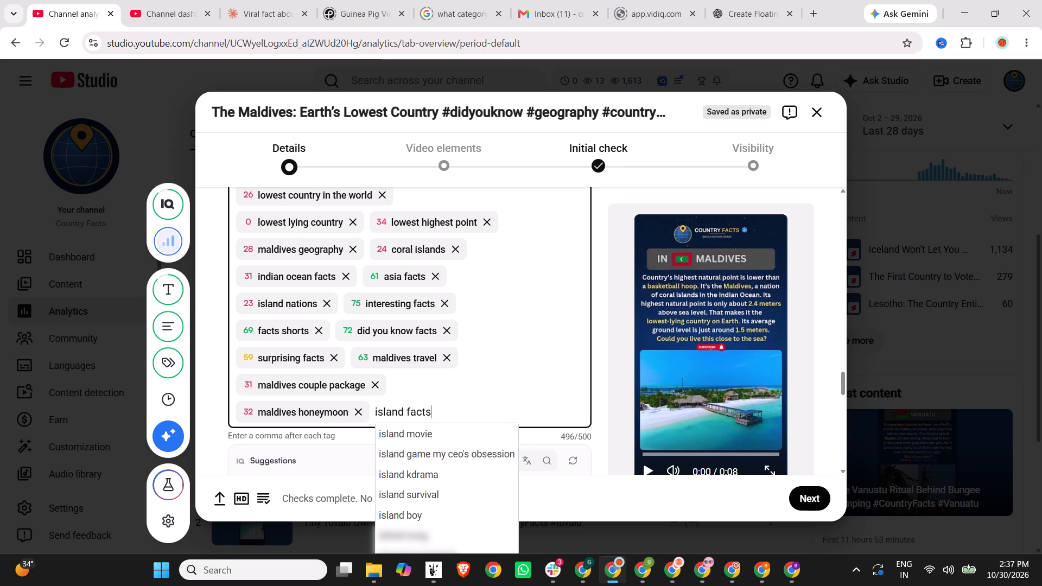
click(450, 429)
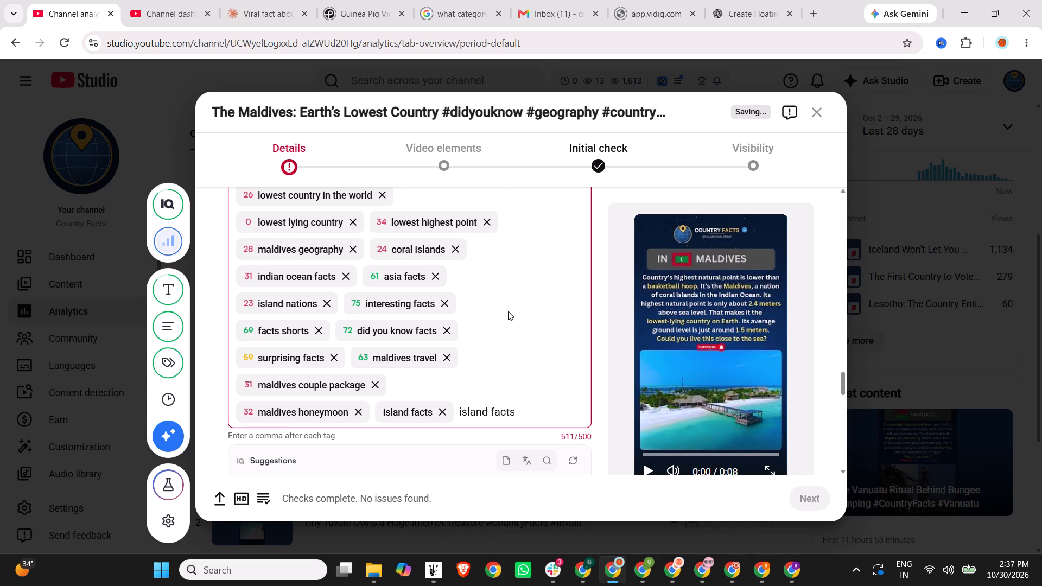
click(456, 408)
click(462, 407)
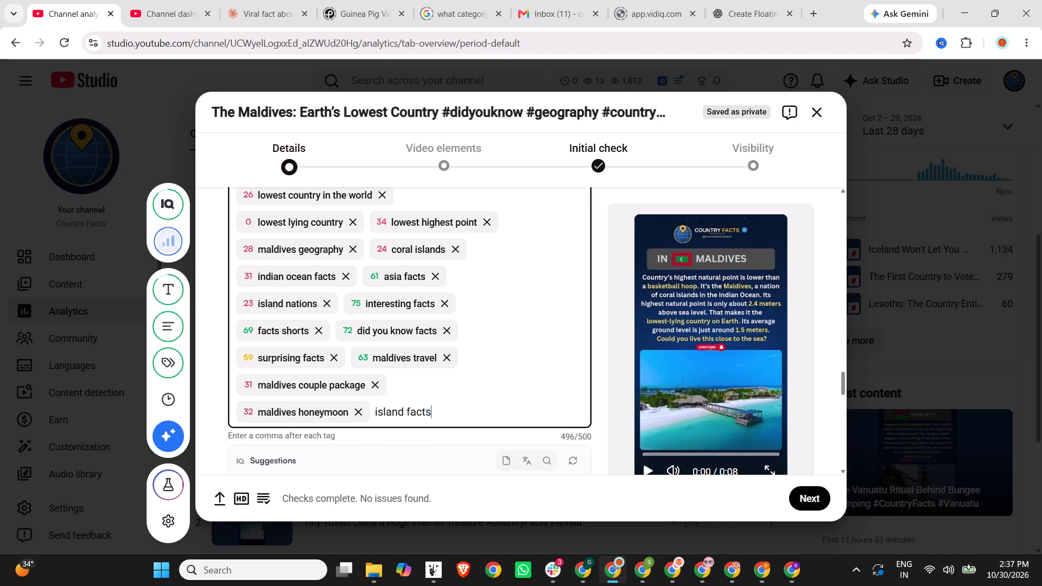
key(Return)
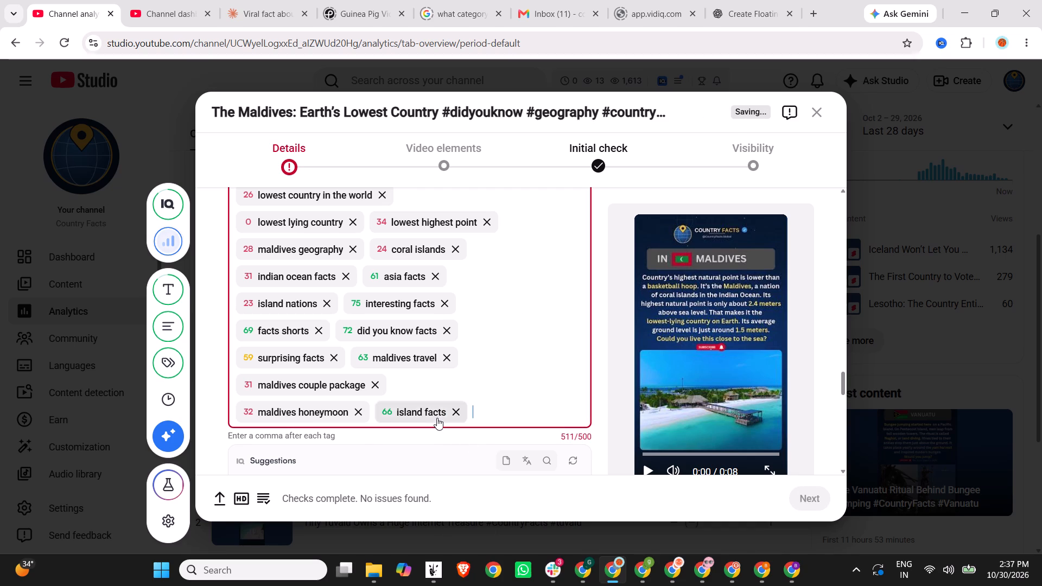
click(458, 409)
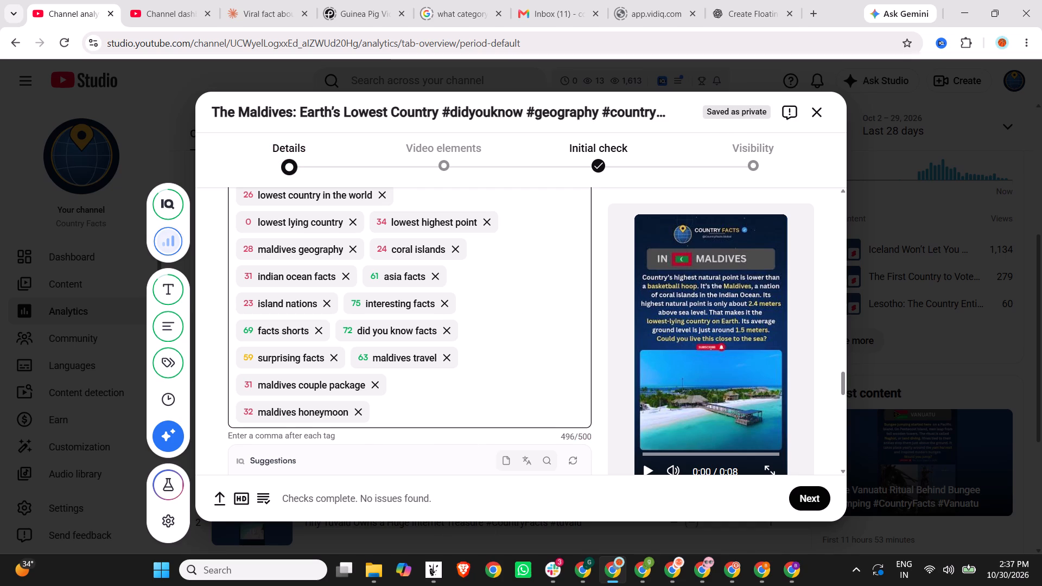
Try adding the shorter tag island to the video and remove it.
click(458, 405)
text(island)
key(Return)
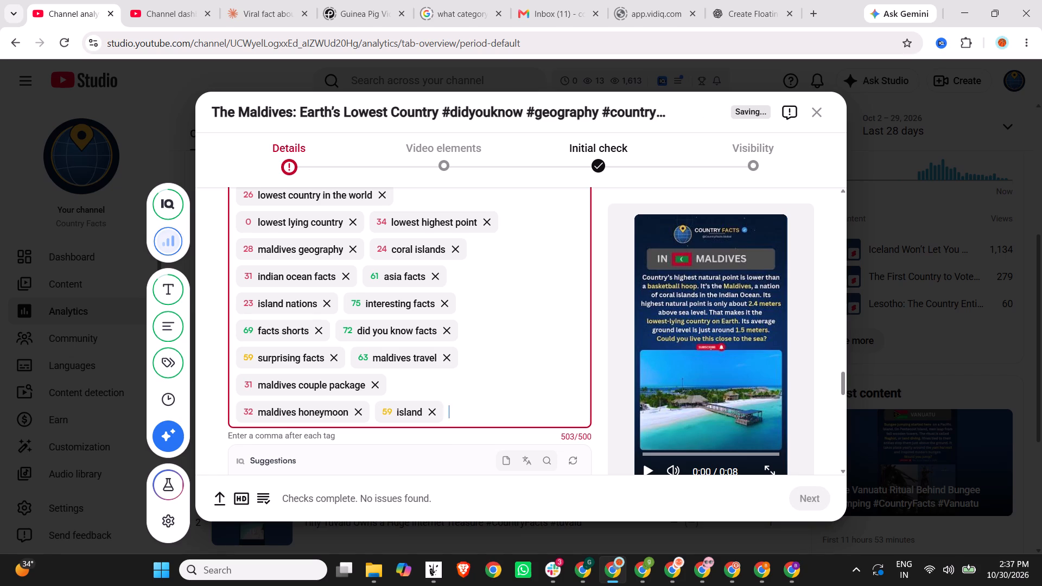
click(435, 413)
Go through the remaining video details down to Comments and ratings and continue to the Video elements stage.
scroll(524, 387, down, 7)
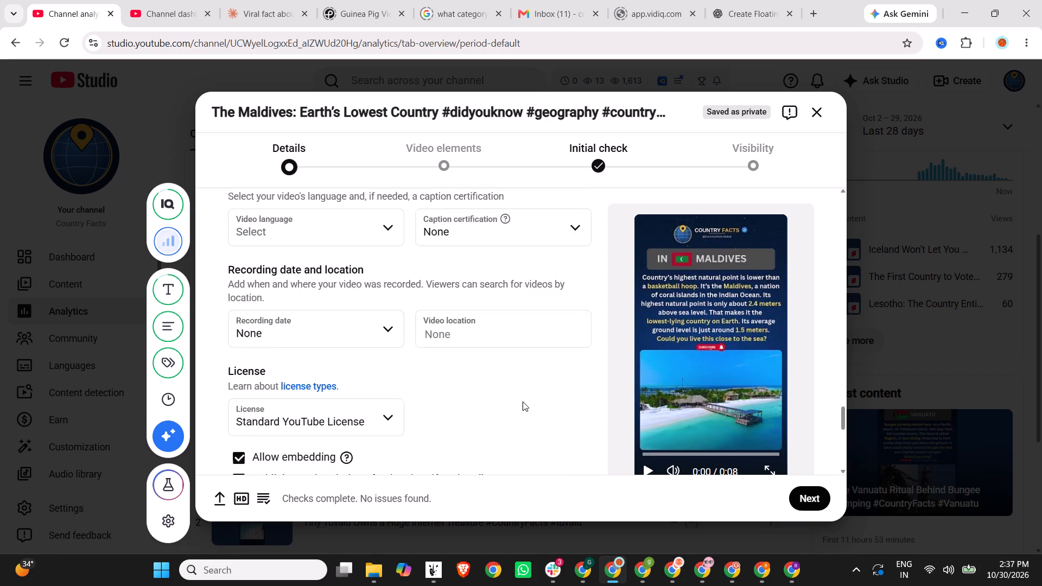
click(327, 430)
scroll(481, 383, down, 5)
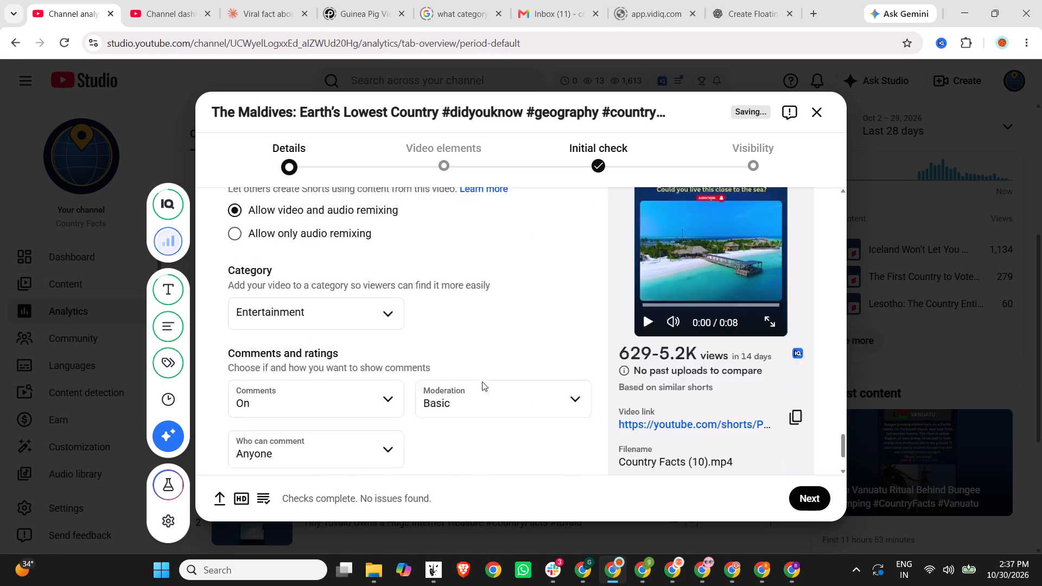
scroll(482, 381, down, 5)
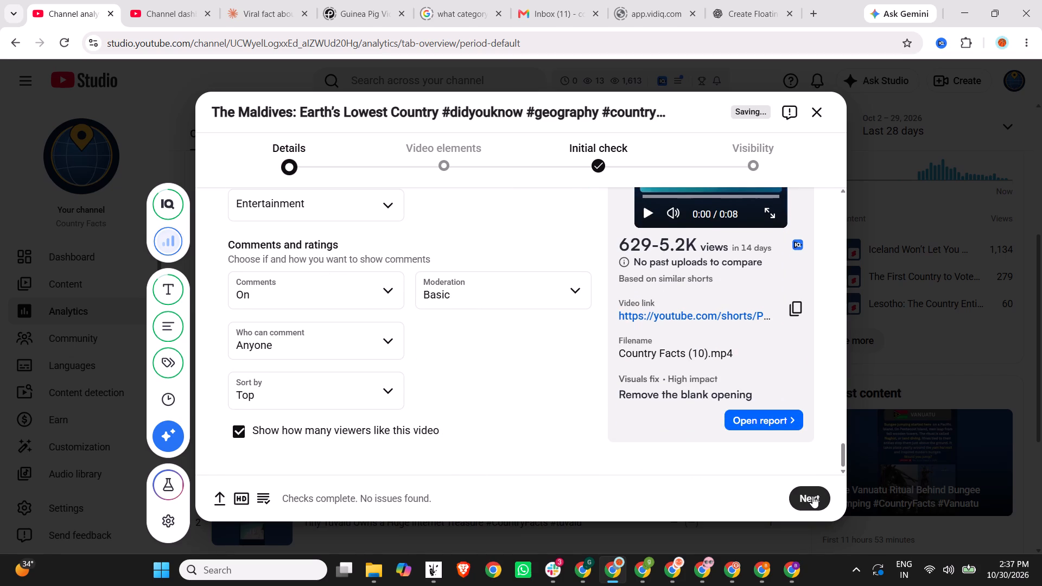
click(812, 496)
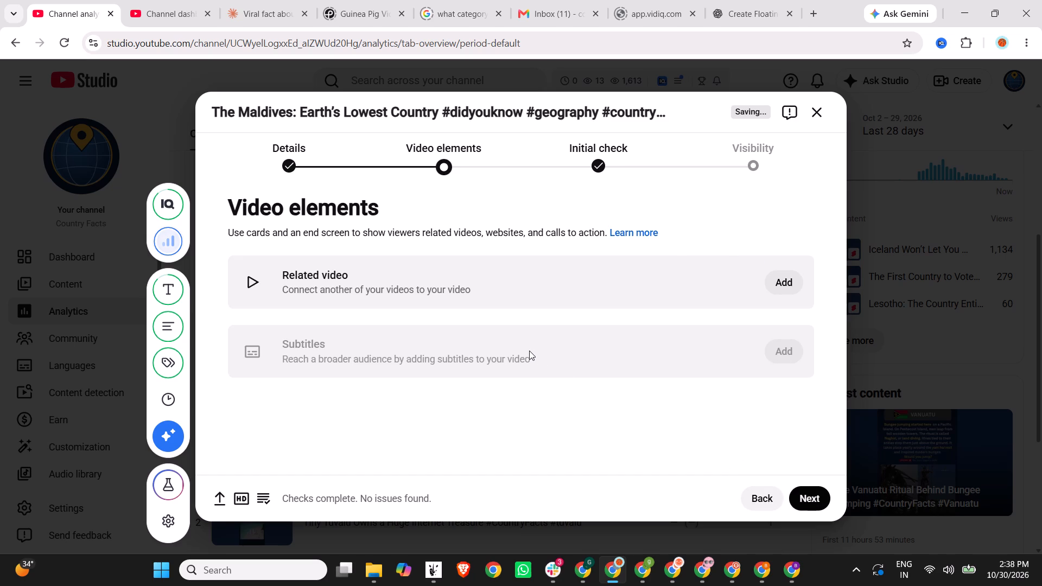
Return to the Details stage, recheck the audience, AI use, category and comment settings, and go back to Video elements.
click(417, 157)
click(316, 160)
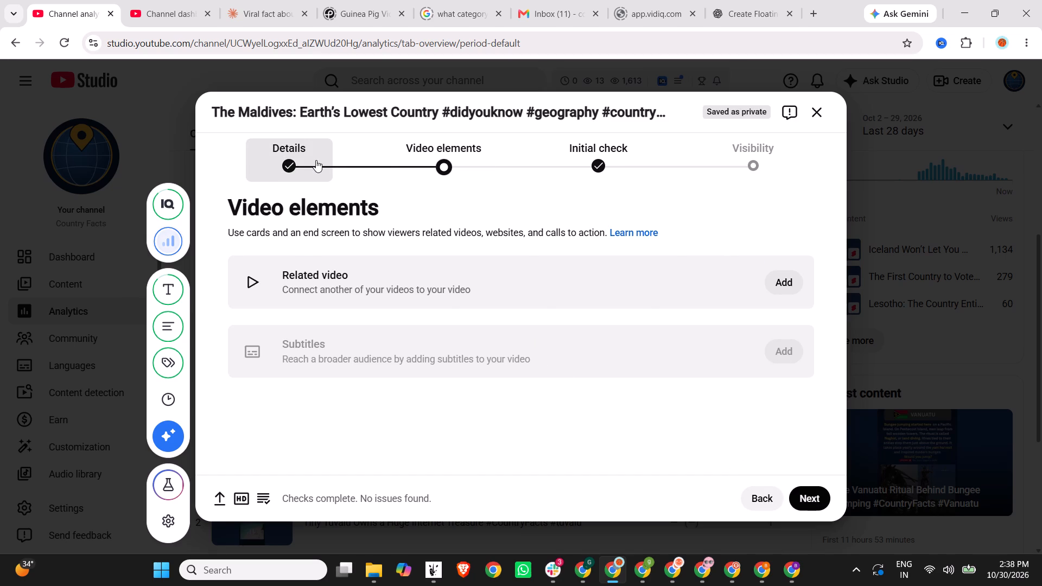
scroll(651, 288, down, 20)
scroll(651, 288, down, 4)
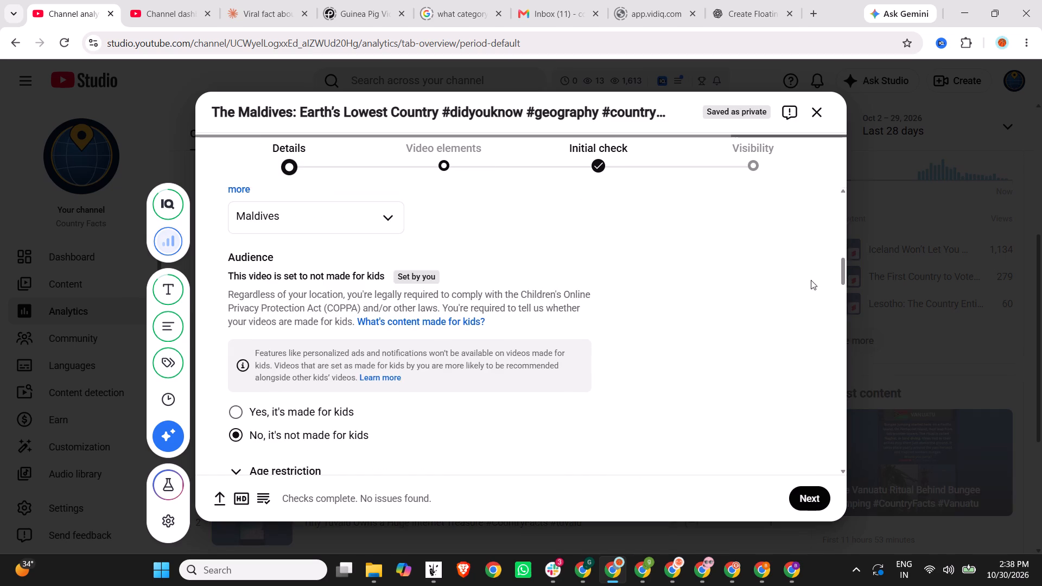
scroll(691, 313, up, 5)
scroll(626, 329, down, 11)
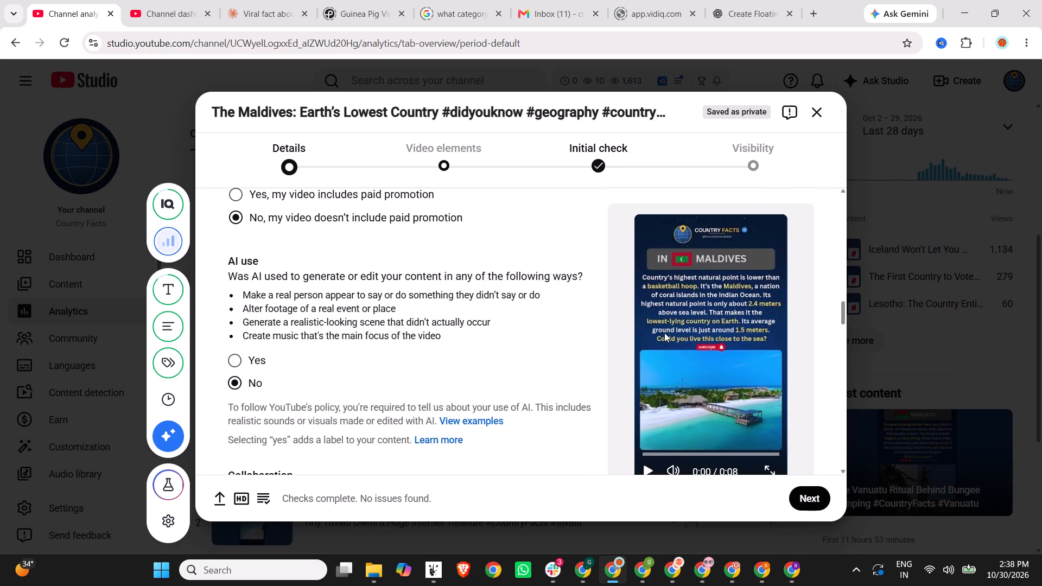
scroll(664, 333, down, 4)
scroll(704, 373, down, 20)
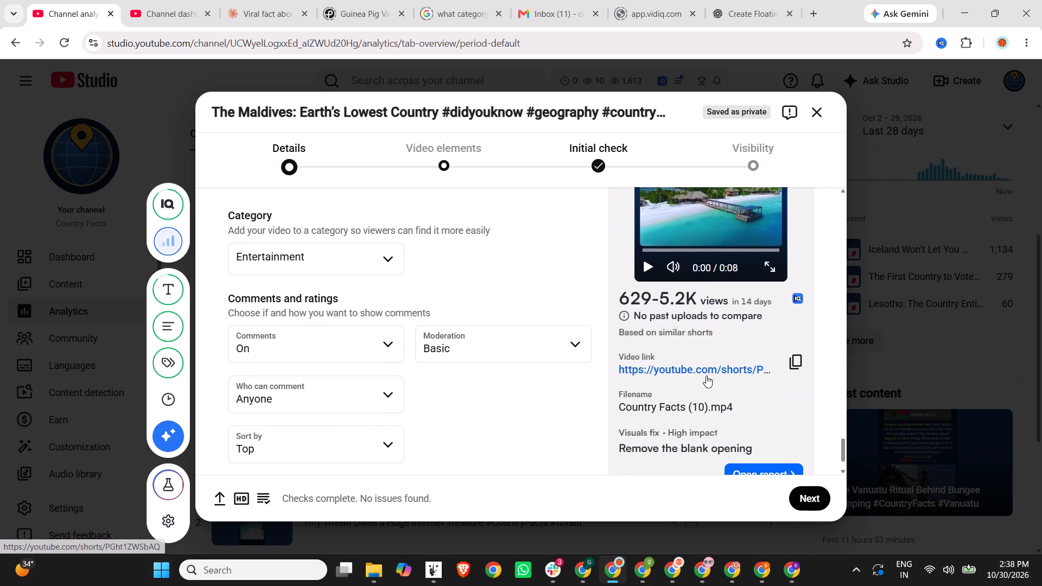
scroll(725, 377, down, 2)
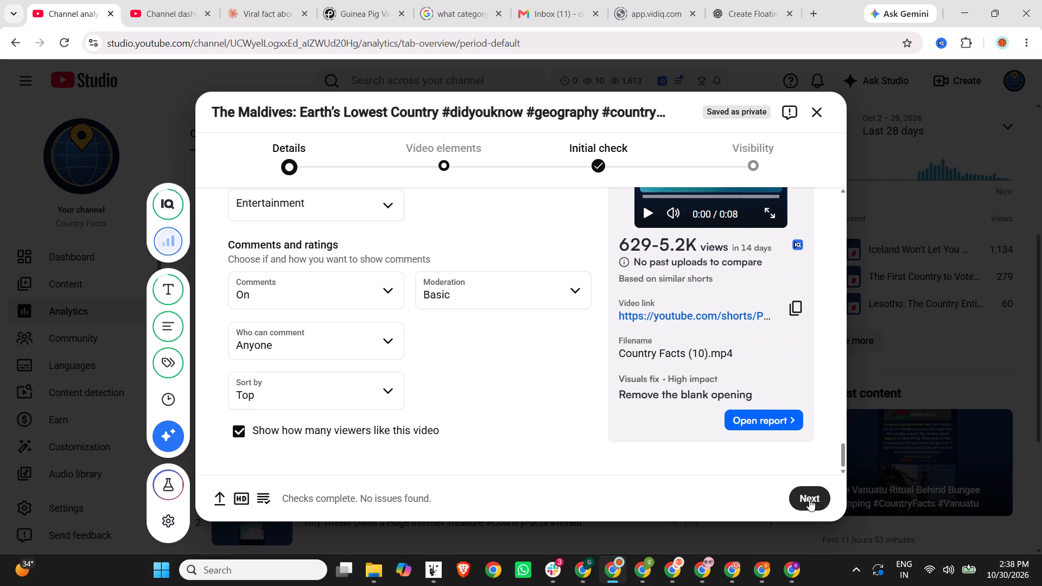
click(809, 499)
Add the Lesotho Short as the related video and continue through the Initial check to the Visibility stage.
click(778, 277)
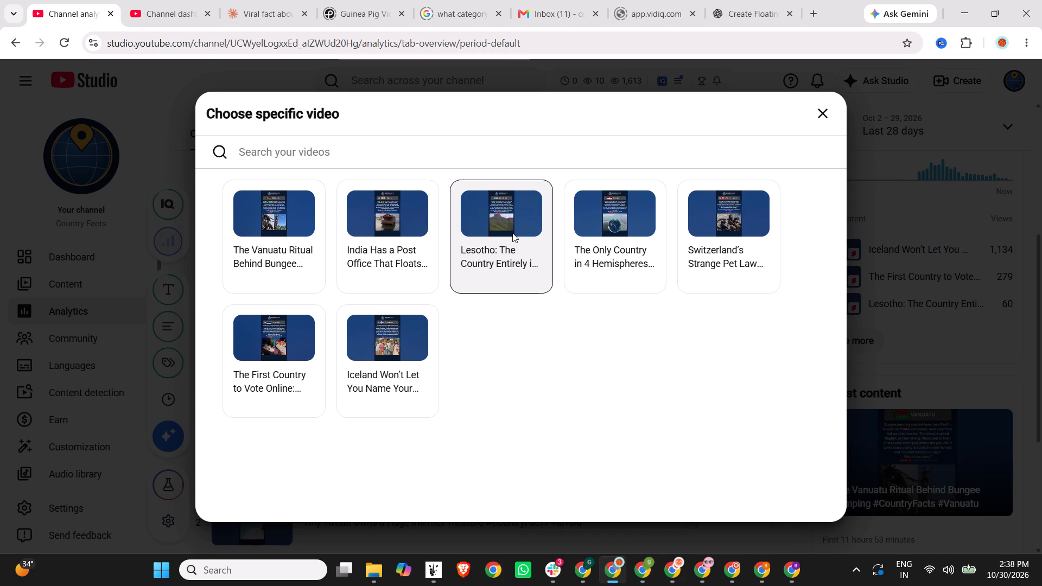
click(512, 233)
click(806, 493)
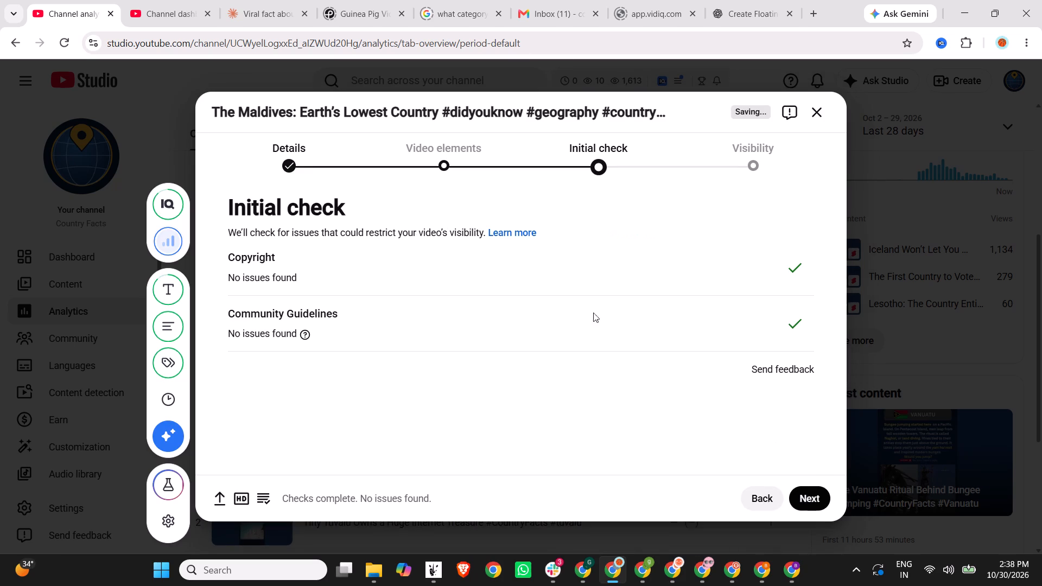
click(799, 498)
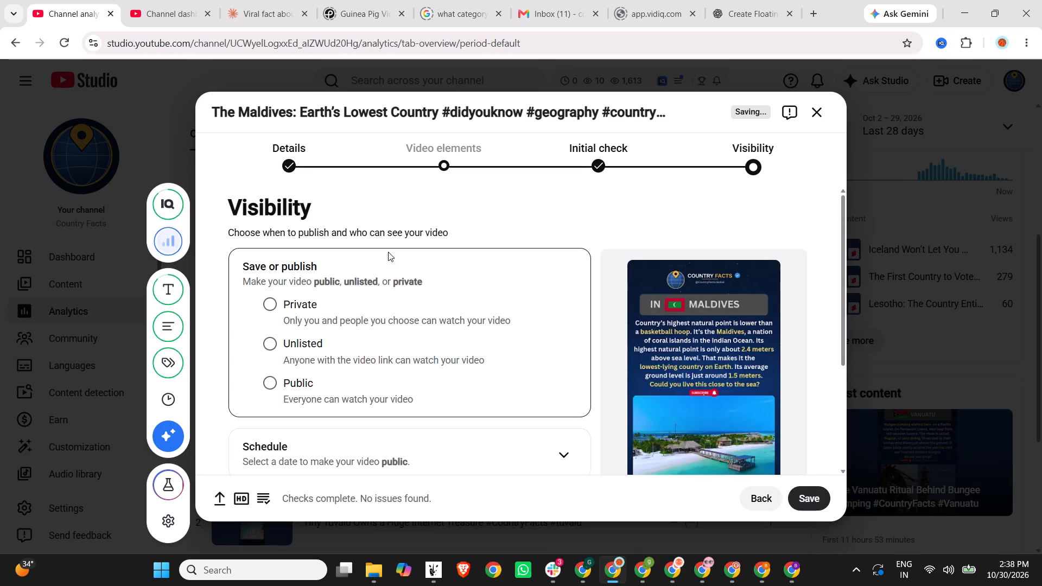
Choose scheduled publishing for the Maldives Short and set its publish date to Nov 7, 2026.
click(303, 383)
scroll(411, 297, down, 3)
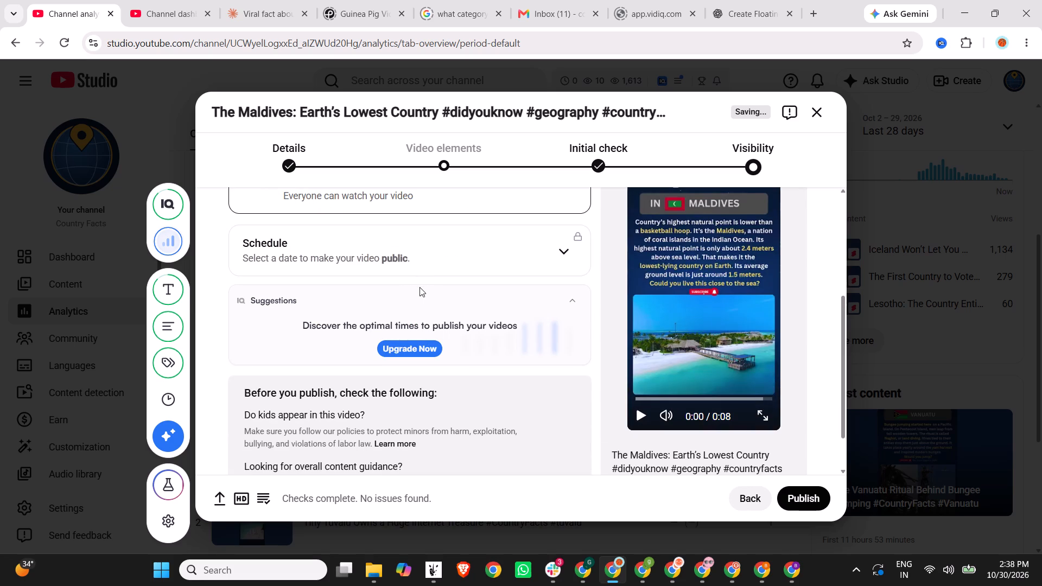
click(501, 257)
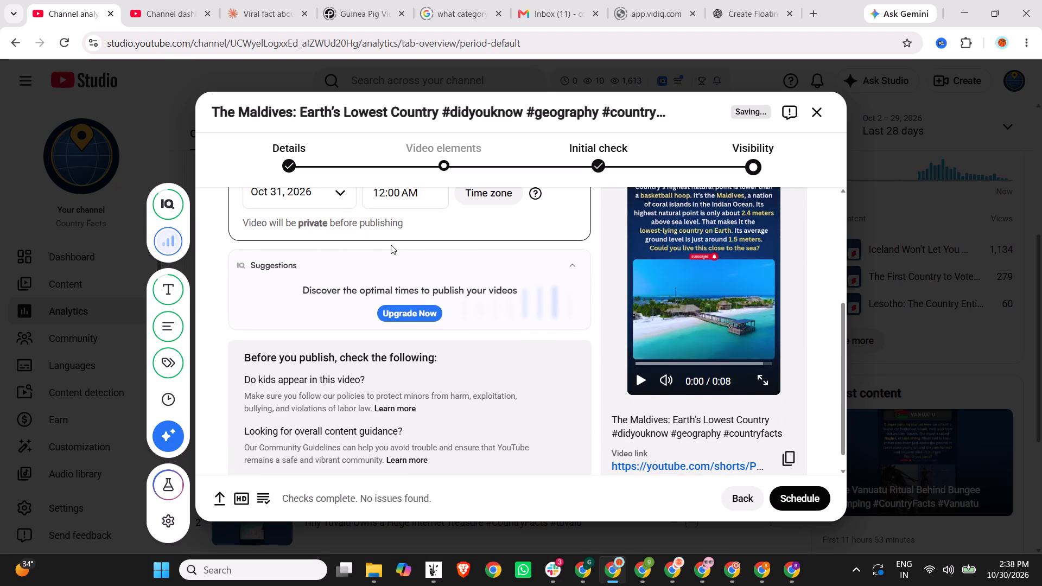
click(319, 202)
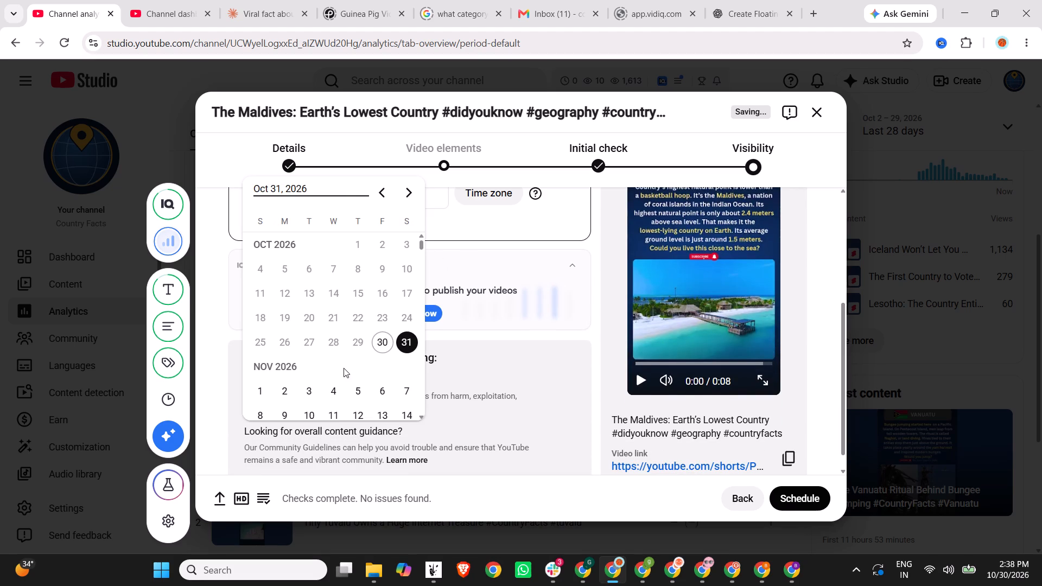
scroll(344, 359, down, 1)
click(405, 320)
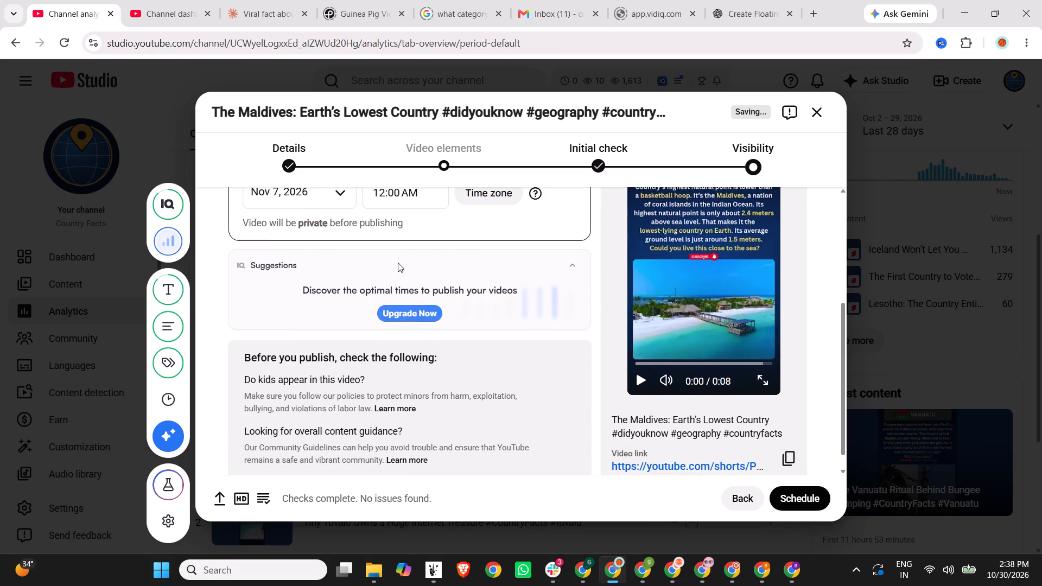
Set the publish time to 7:30 PM, schedule the Short and close the confirmation.
click(406, 204)
click(412, 196)
scroll(418, 359, down, 5)
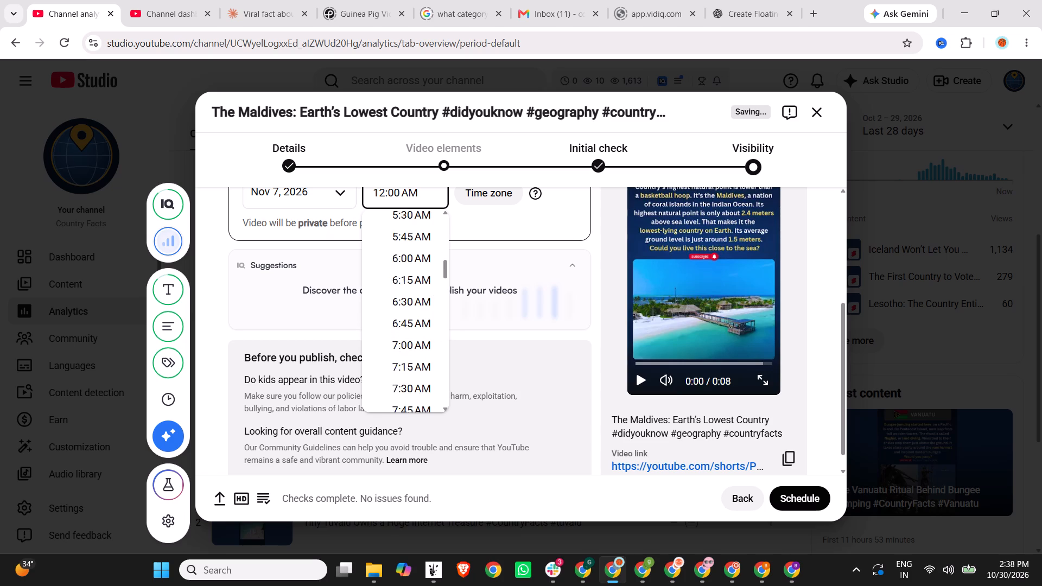
scroll(418, 360, down, 9)
scroll(418, 307, up, 1)
scroll(418, 307, down, 17)
scroll(420, 306, up, 3)
click(421, 237)
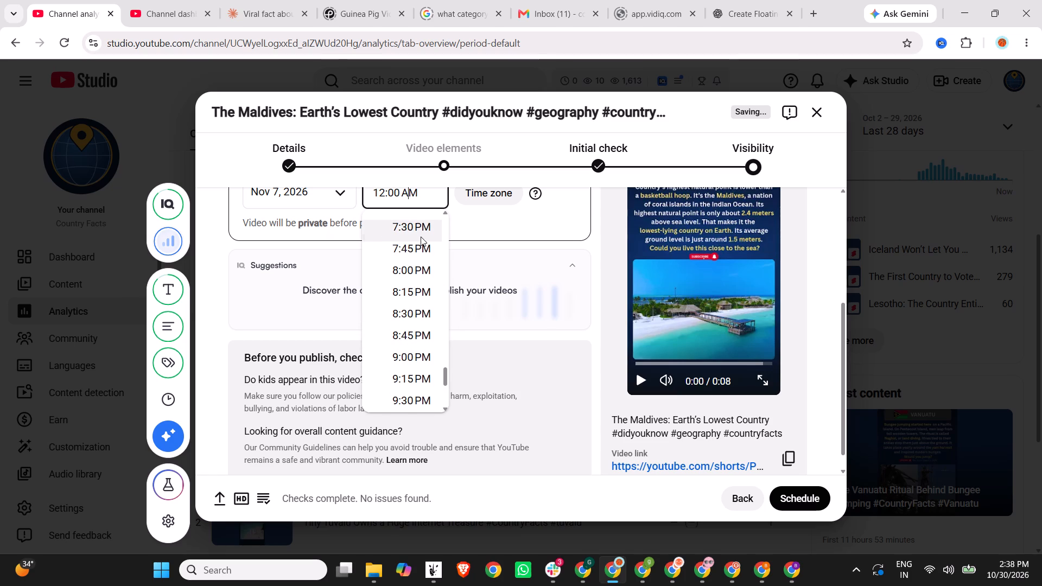
click(782, 493)
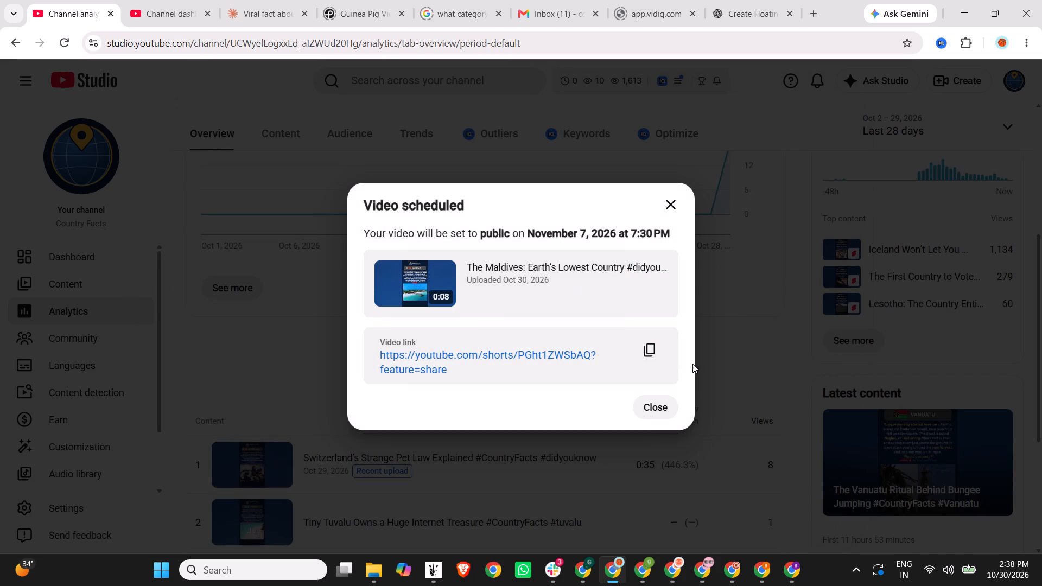
click(667, 405)
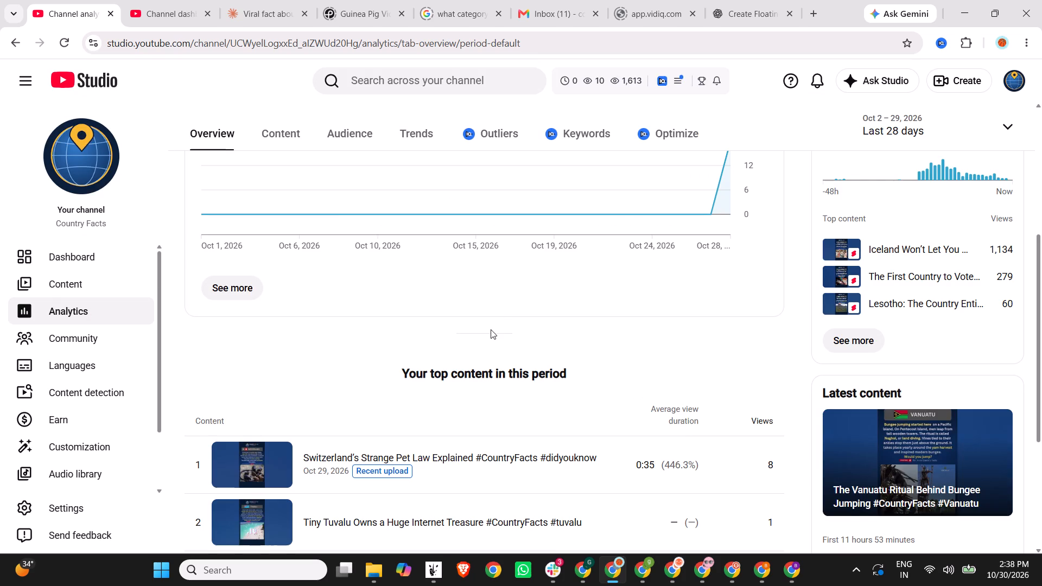
Examine the channel analytics overview and the Realtime performance report with its views per video.
scroll(511, 303, down, 5)
scroll(713, 304, up, 10)
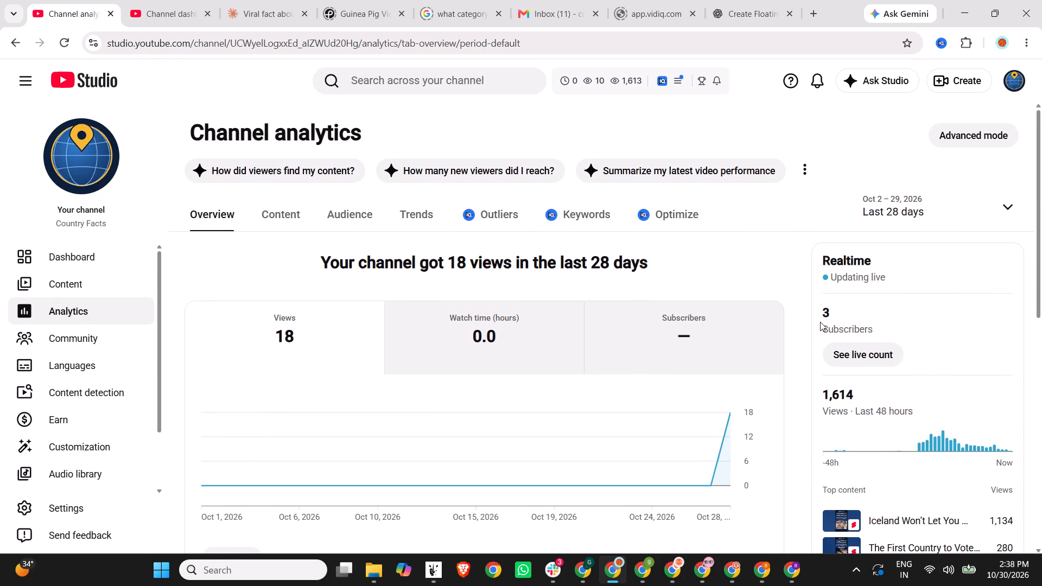
scroll(827, 334, down, 1)
scroll(960, 343, down, 6)
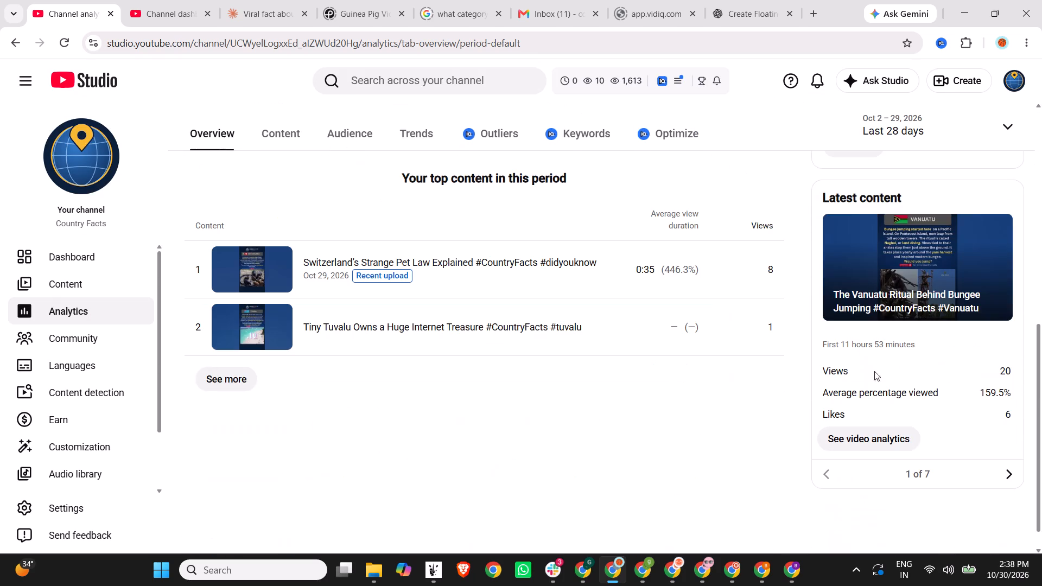
scroll(862, 295, up, 2)
click(847, 271)
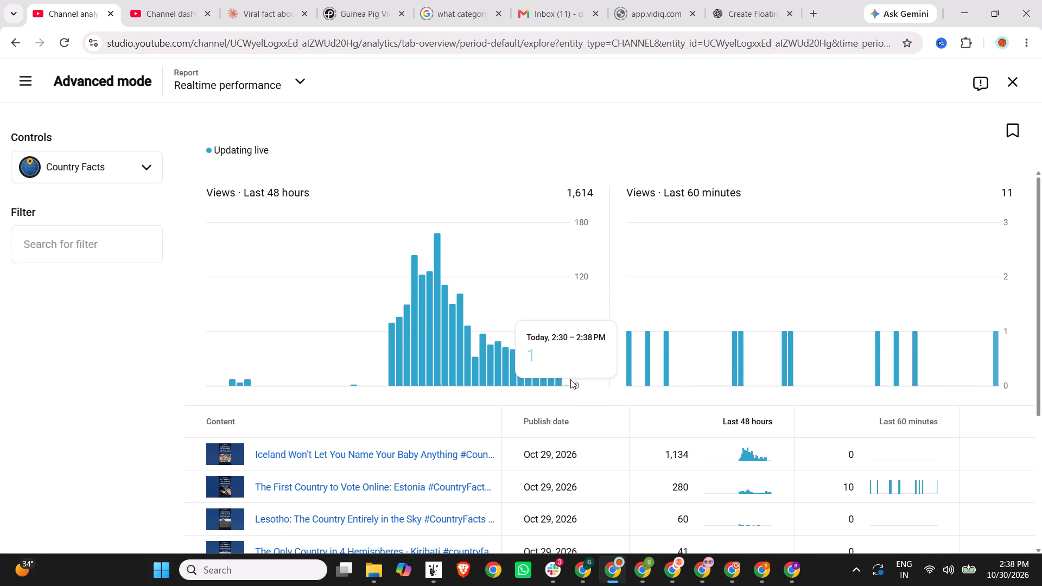
scroll(963, 320, down, 4)
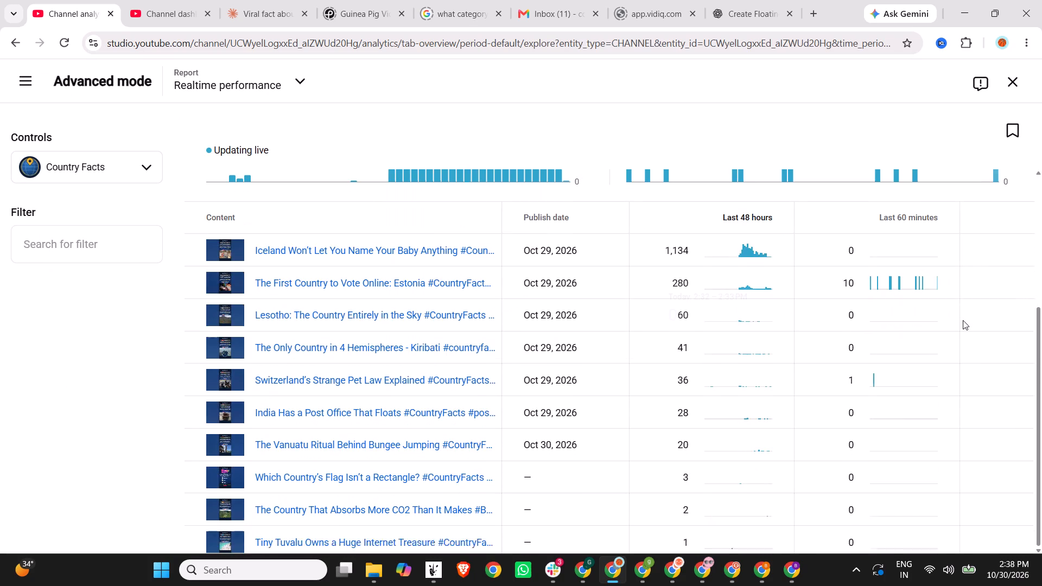
scroll(823, 316, up, 6)
click(1009, 86)
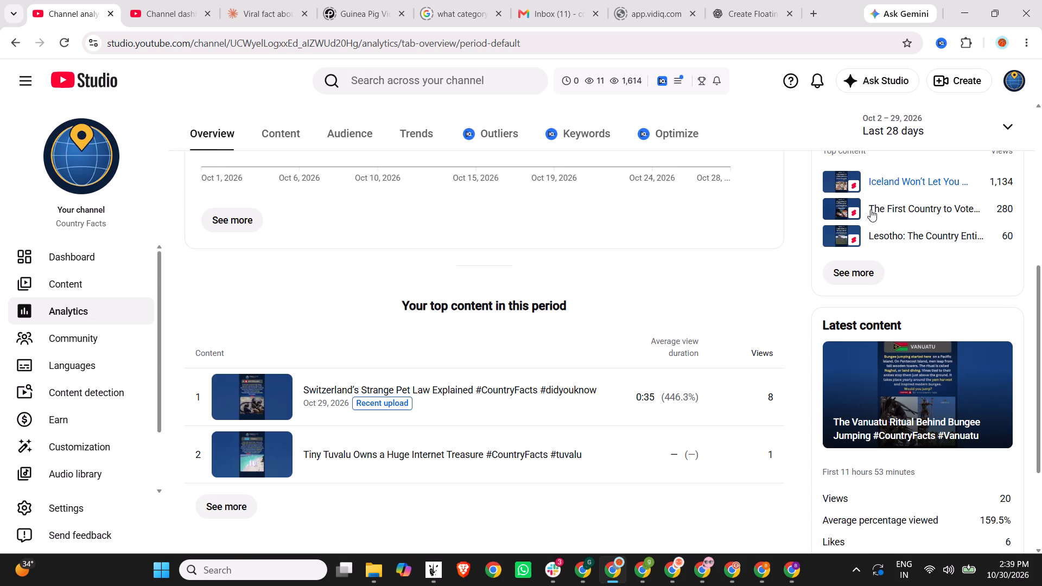
scroll(338, 230, down, 10)
scroll(524, 277, up, 15)
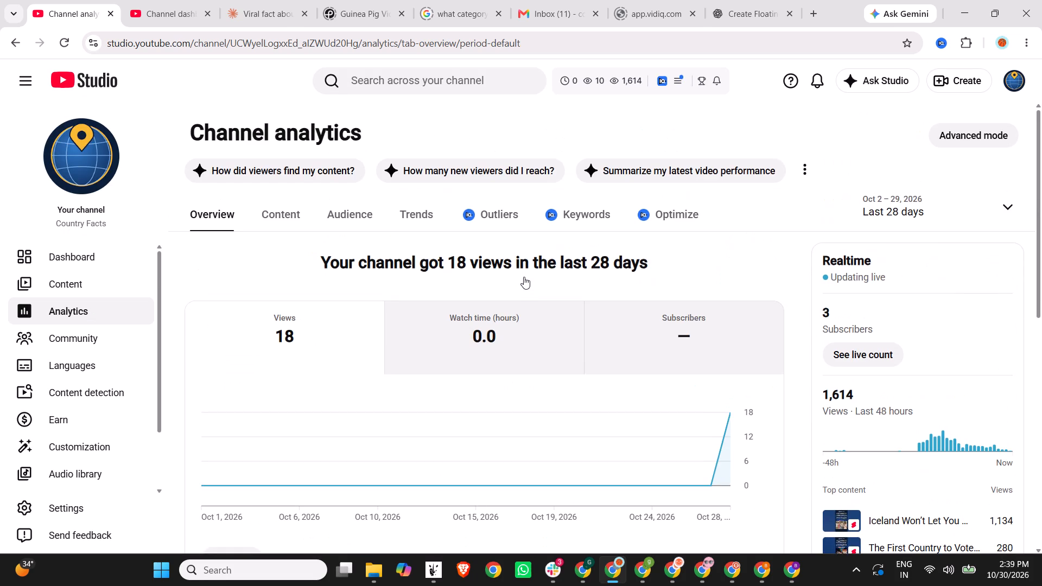
scroll(524, 277, up, 2)
Open the channel dashboard and review the latest Short's performance, its ranking by views and the published videos.
click(123, 263)
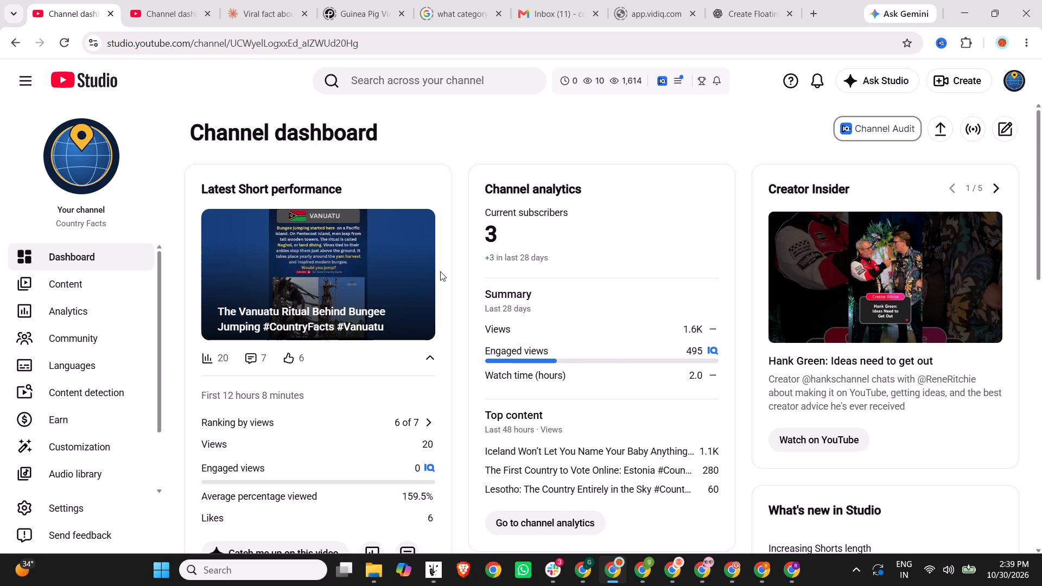
scroll(522, 286, down, 8)
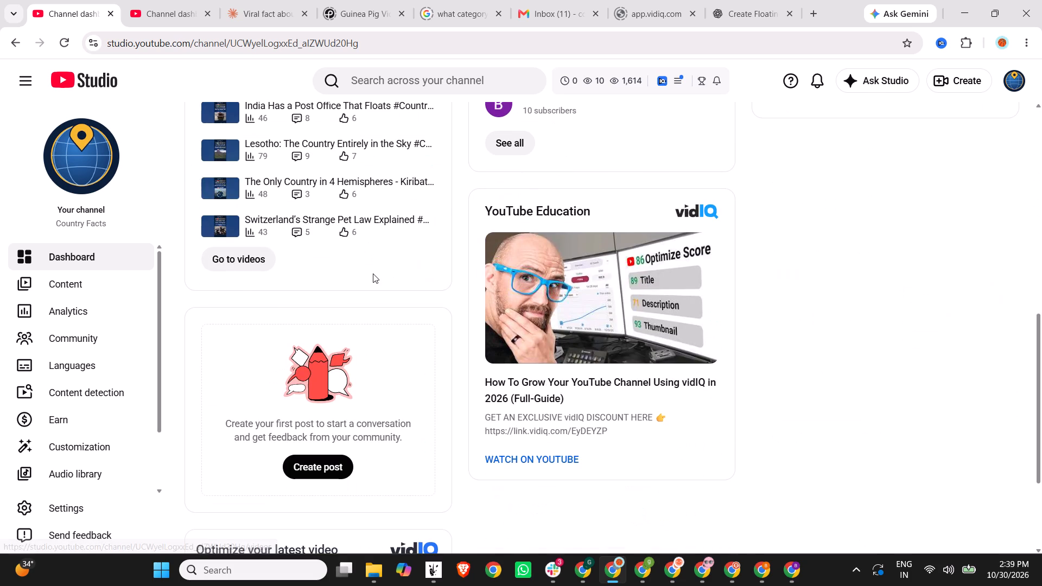
scroll(482, 322, down, 6)
scroll(566, 302, up, 17)
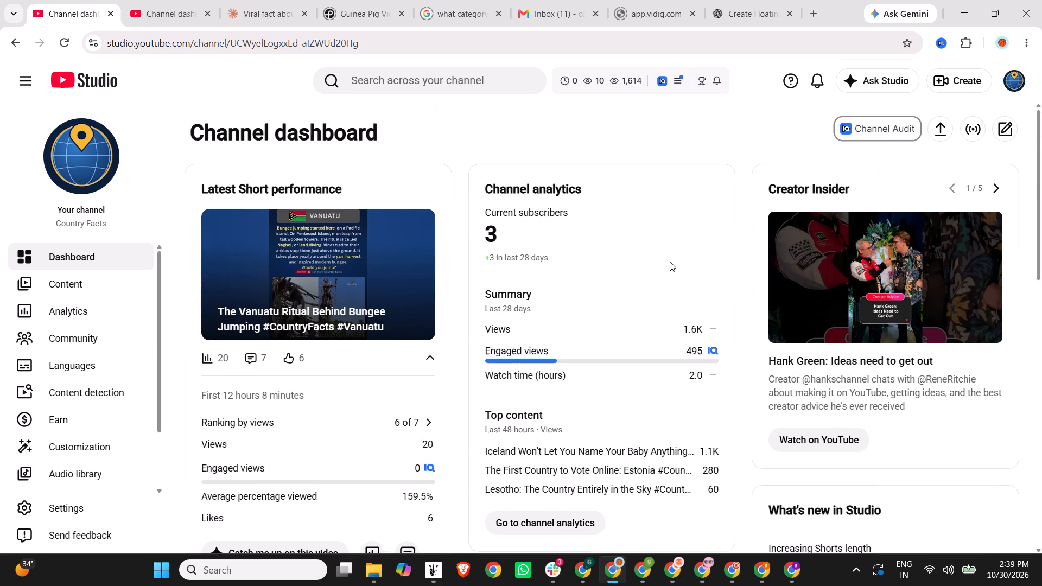
scroll(670, 262, up, 5)
scroll(302, 290, down, 5)
scroll(405, 282, up, 3)
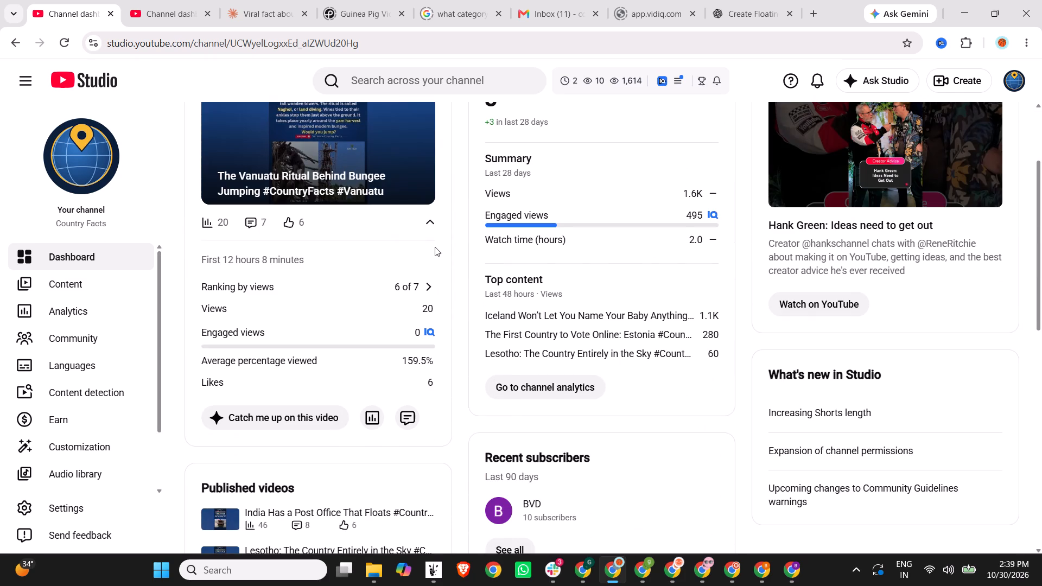
click(426, 288)
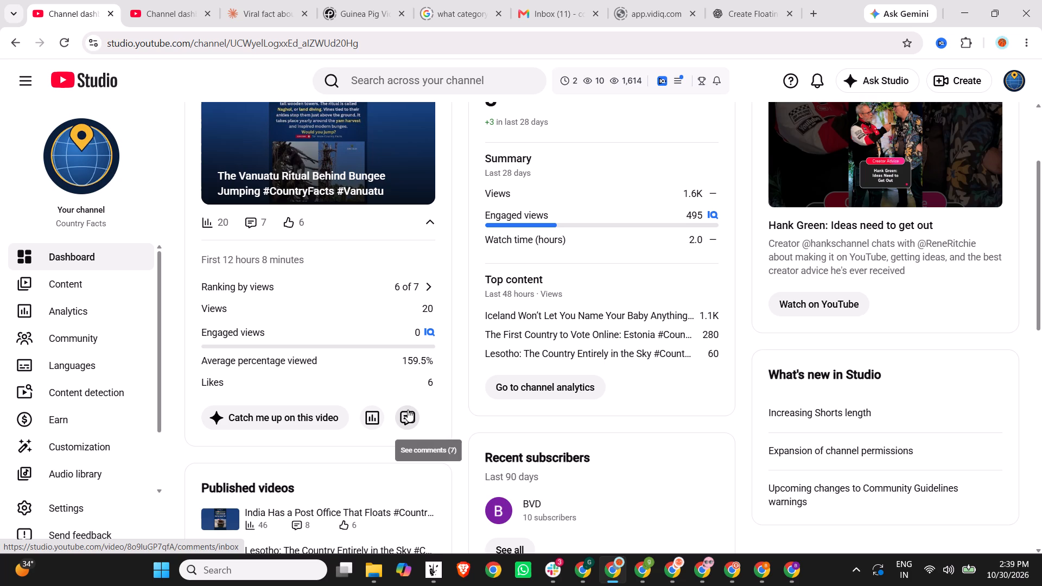
Open the channel analytics and ask the suggested question "How many new viewers did I reach?".
scroll(413, 394, up, 6)
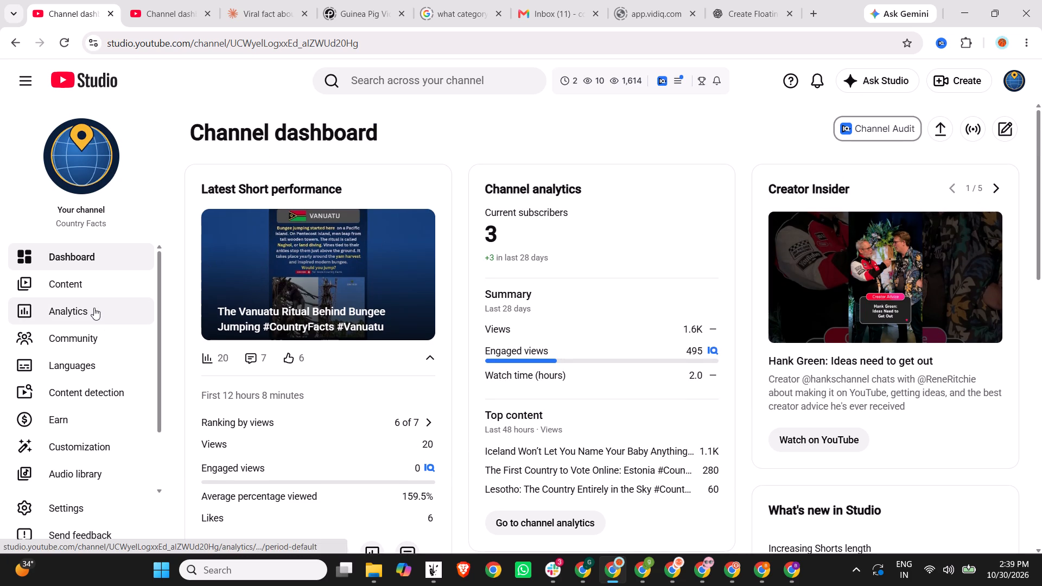
click(94, 308)
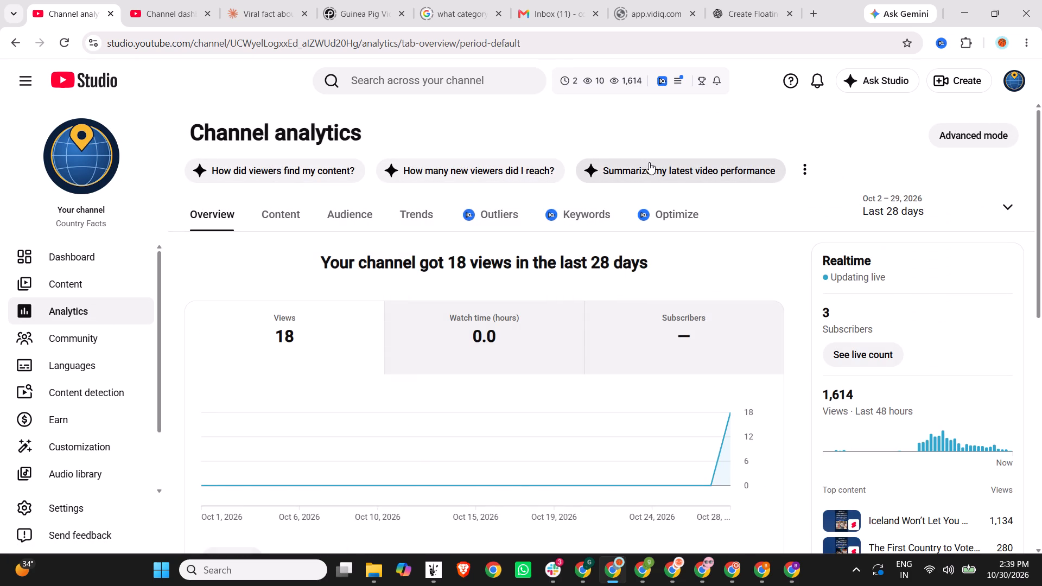
click(806, 171)
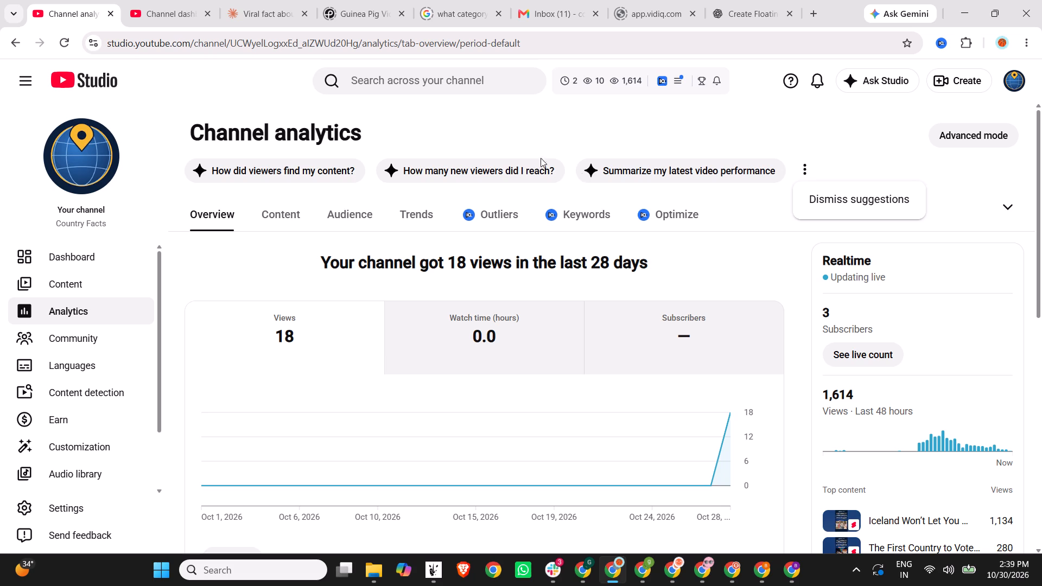
click(528, 139)
click(505, 173)
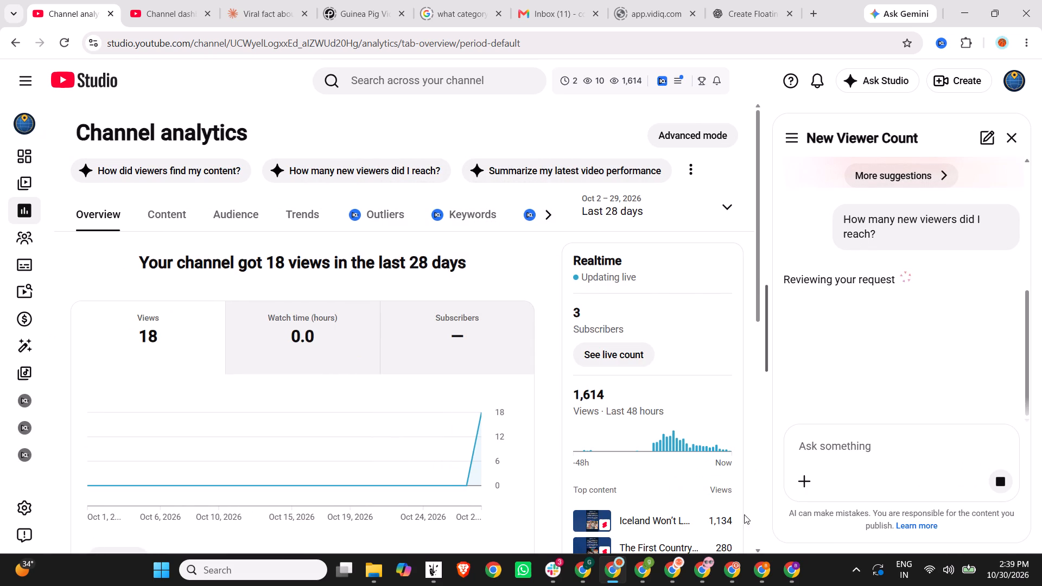
Switch to the other Chrome window with the Quora home page open.
click(795, 563)
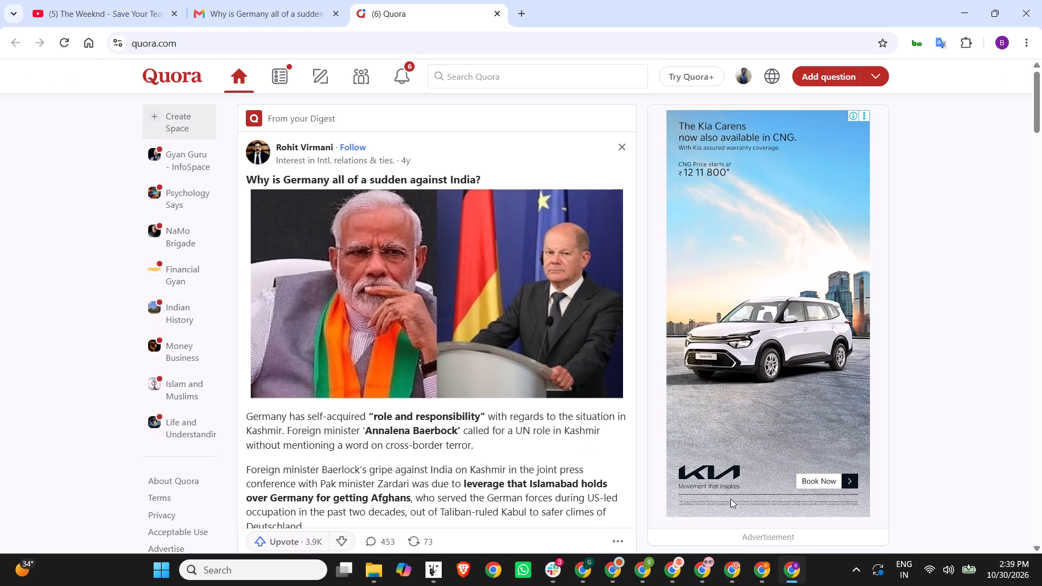
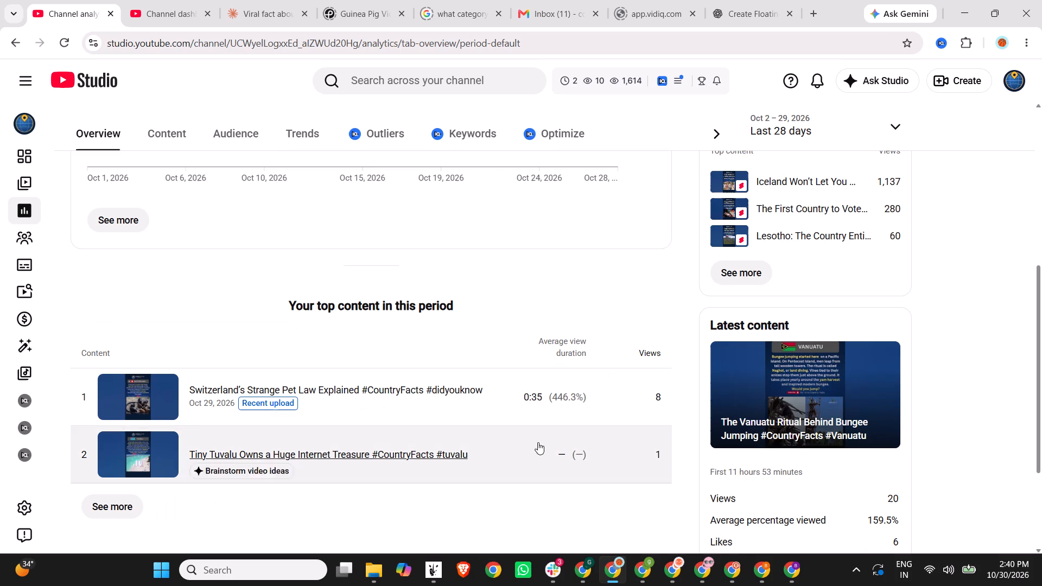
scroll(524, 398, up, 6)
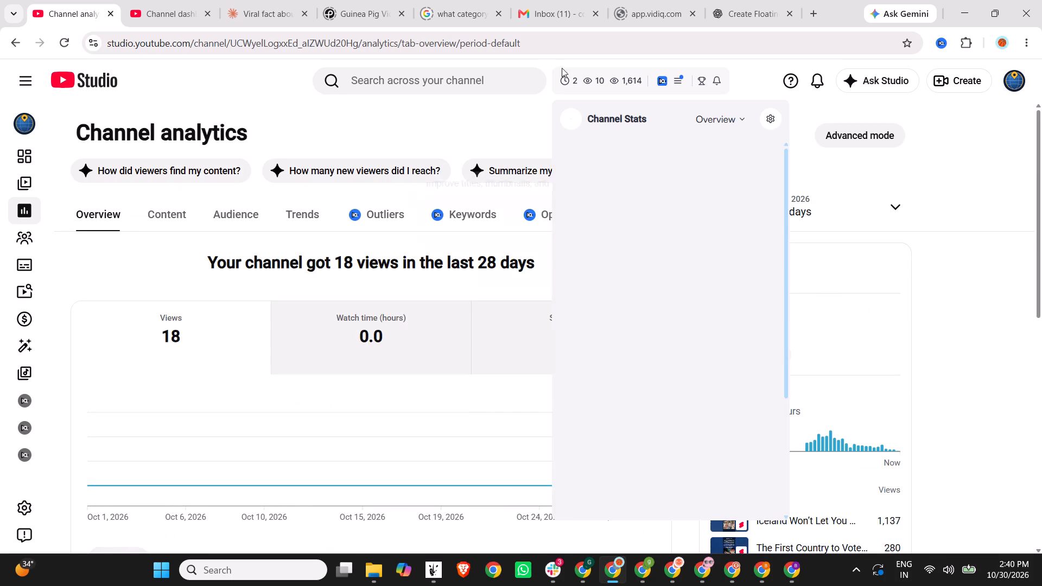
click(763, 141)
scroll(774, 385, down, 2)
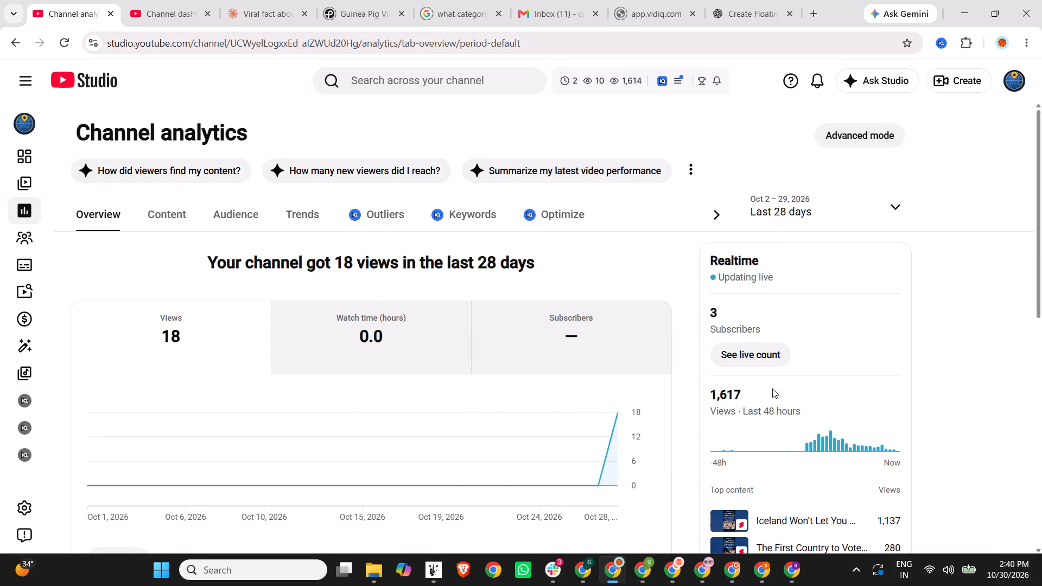
Open the detailed Realtime performance report and examine the channel's views over the last 48 hours and 60 minutes.
scroll(772, 388, down, 2)
click(719, 330)
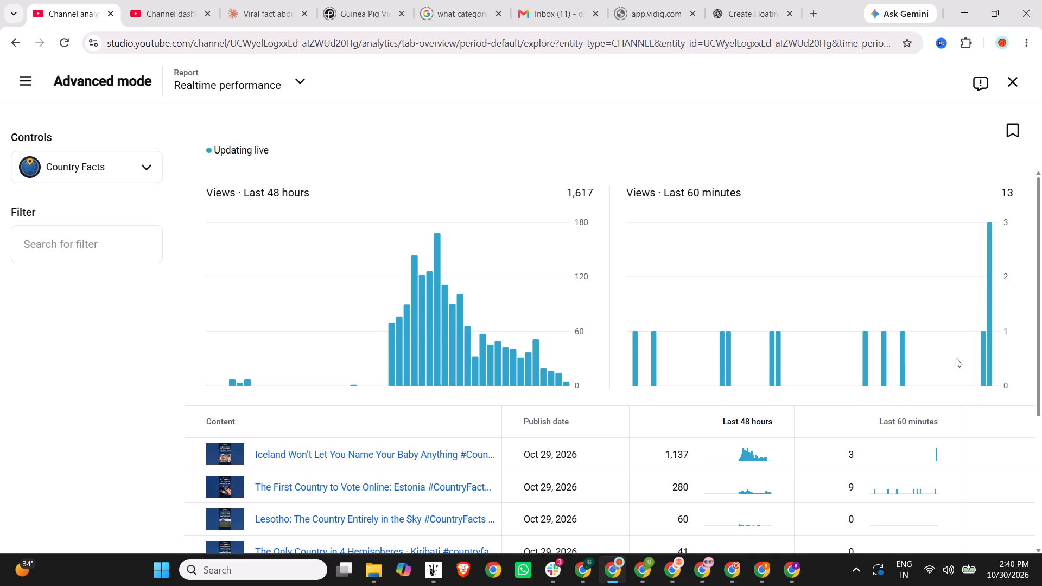
click(991, 288)
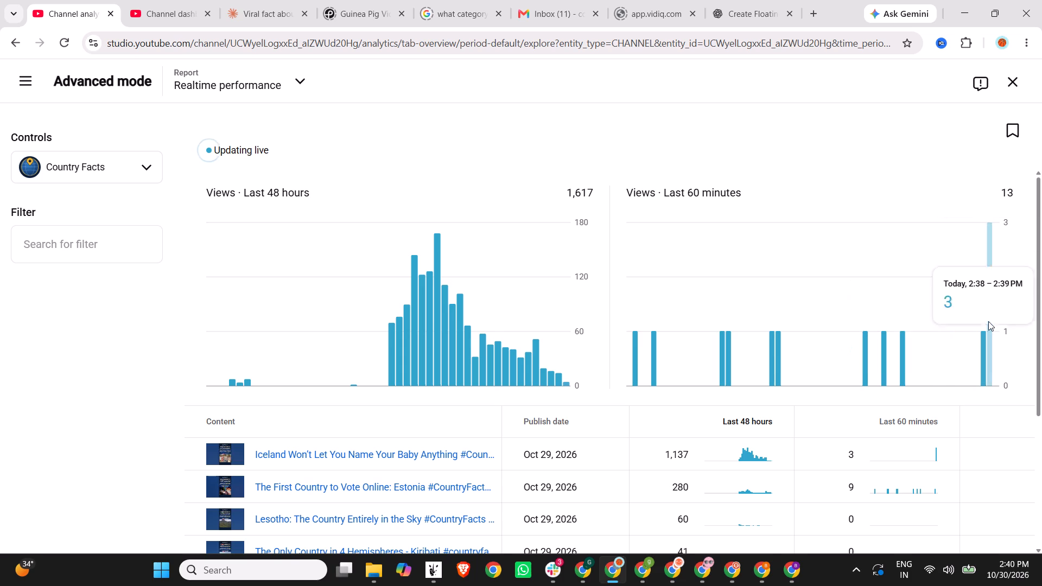